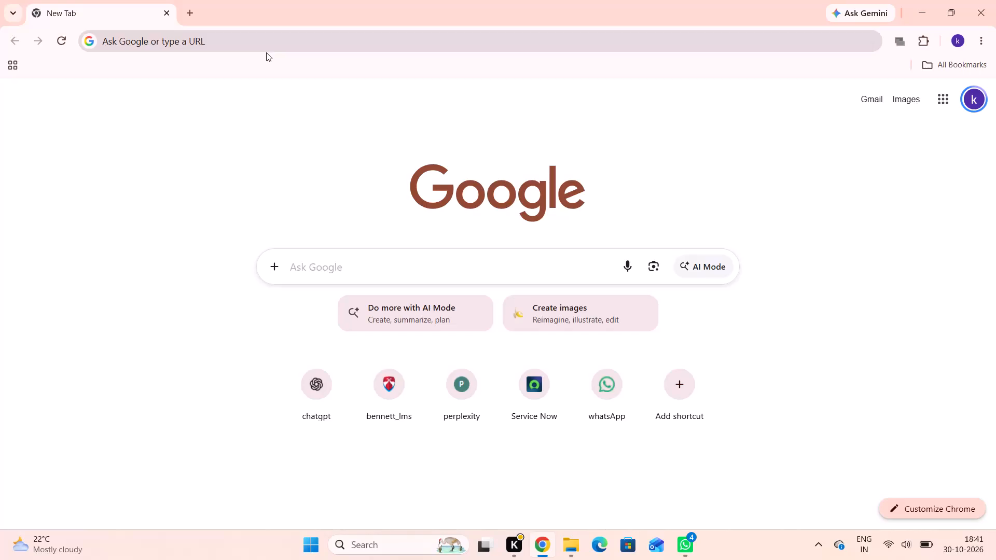
Search Google for "servicenow developer" and open the ServiceNow Developers website from the results.
left_click(262, 47)
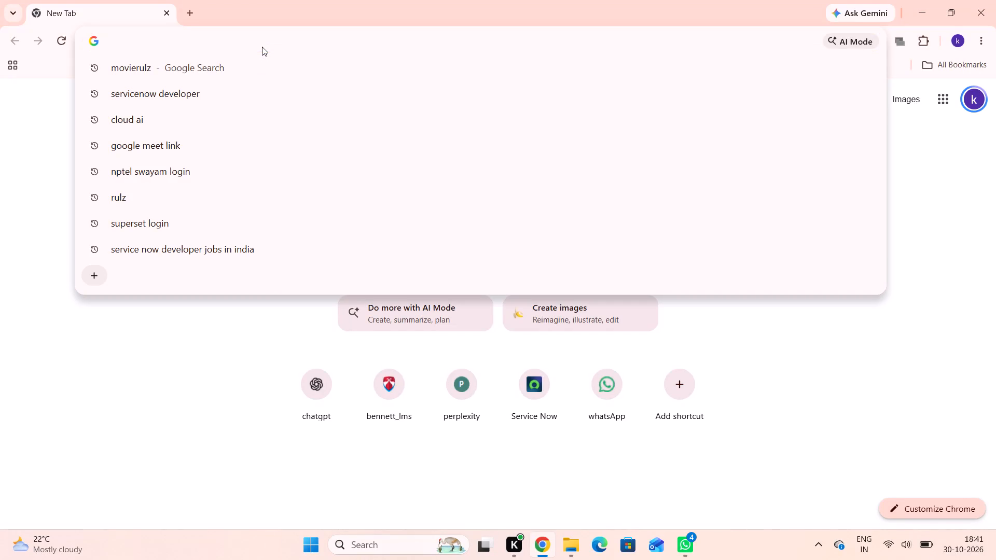
key("Down")
key("Down")
key("Return")
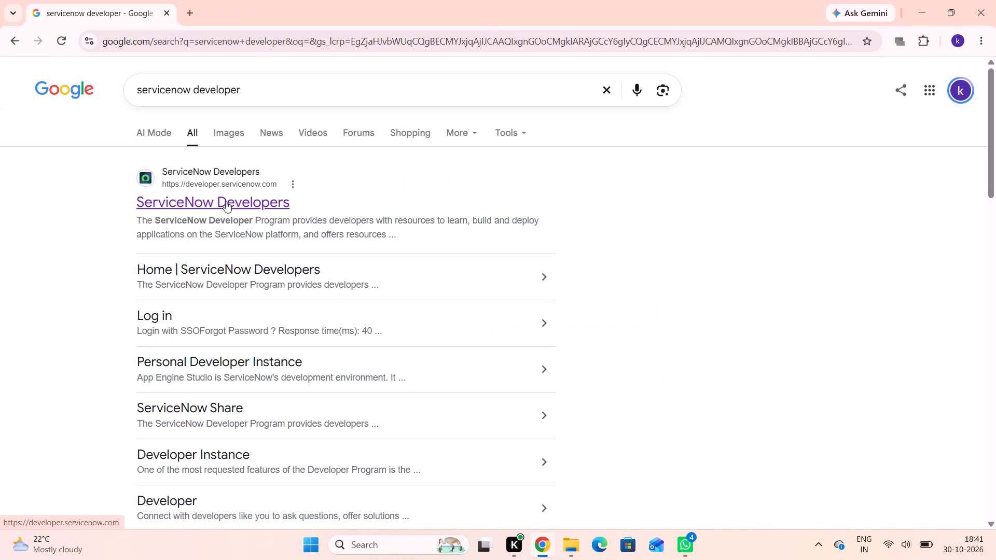
left_click(226, 201)
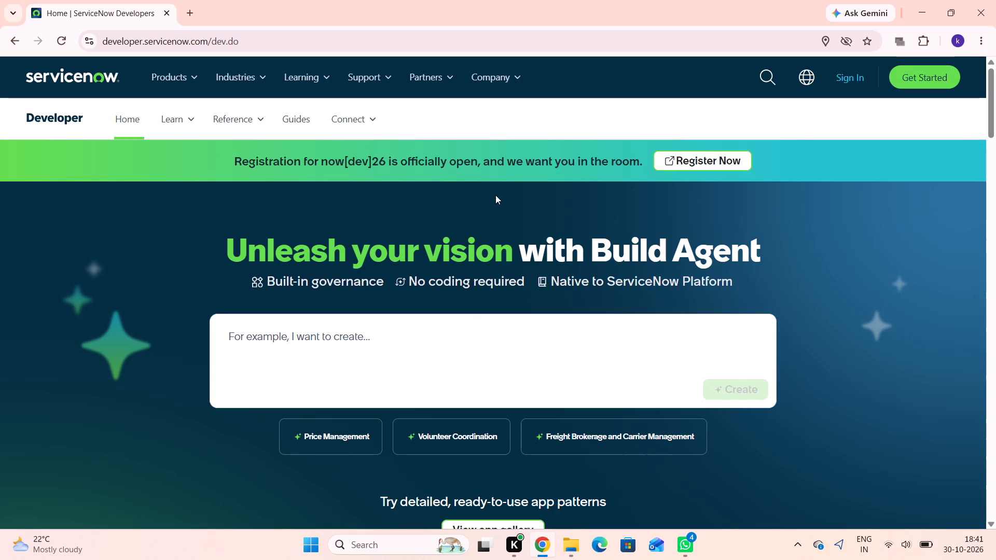
Start signing in to the ServiceNow Developer site.
left_click(856, 79)
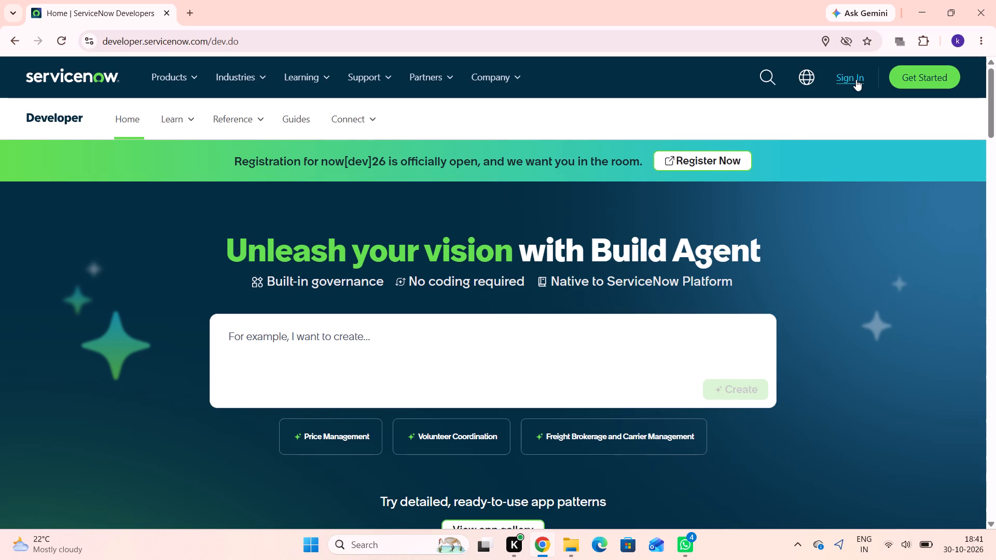
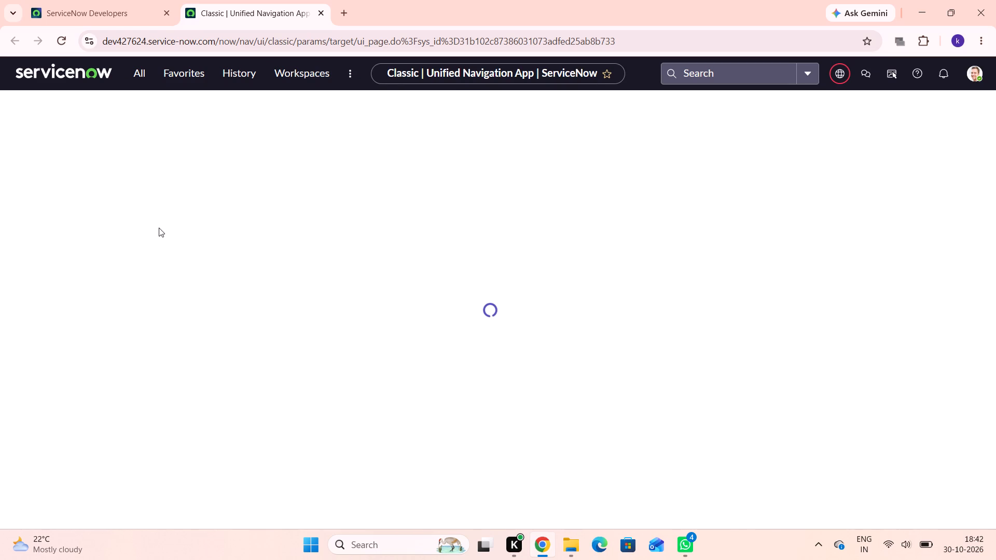
Open the full list of applications and modules in the ServiceNow developer instance.
left_click(142, 75)
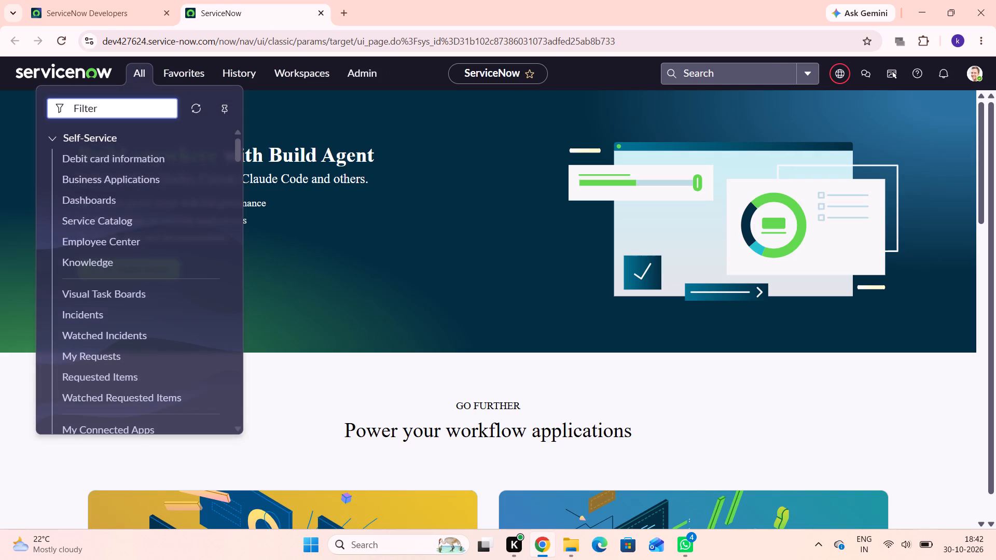
Open a new browser tab and snap the browser window to the left half of the screen, beside WhatsApp.
left_click(342, 13)
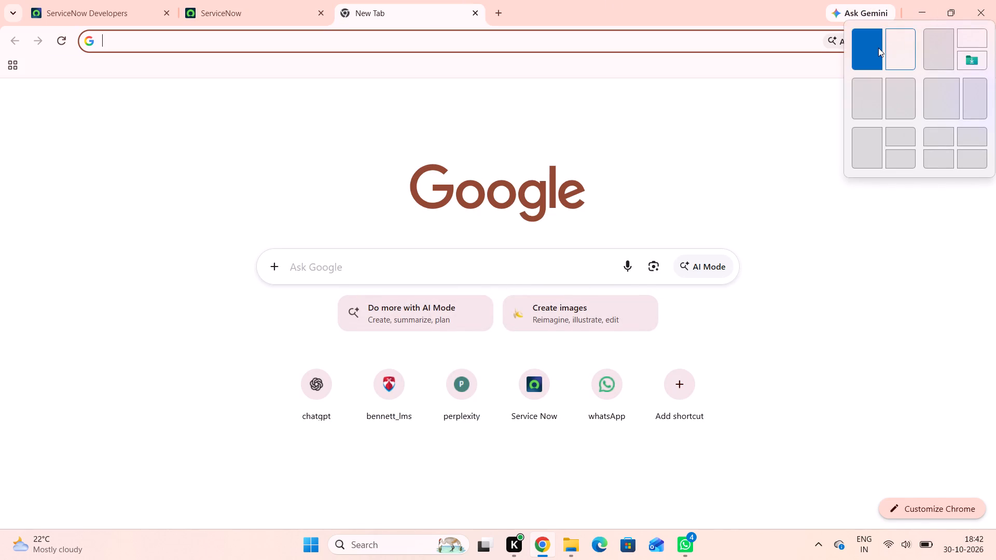
left_click(878, 48)
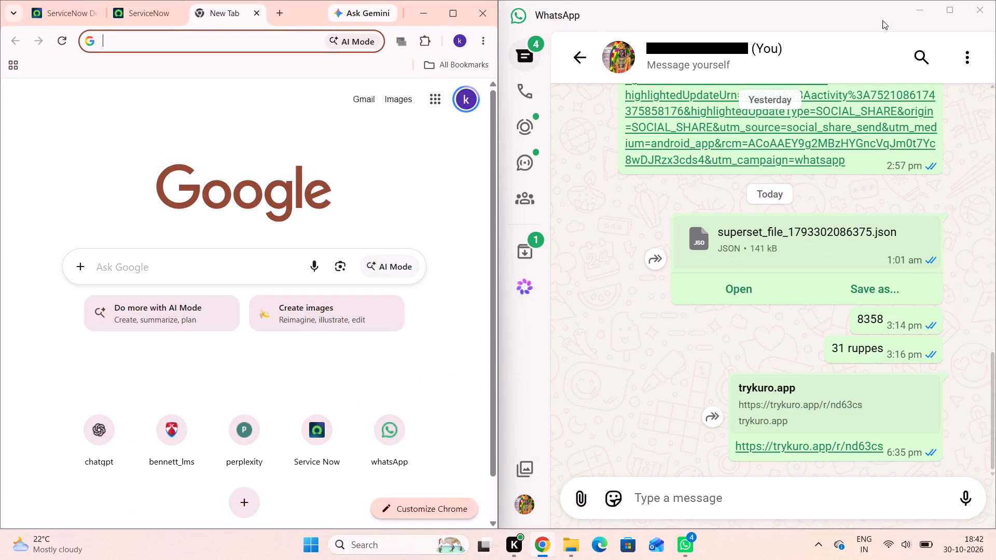
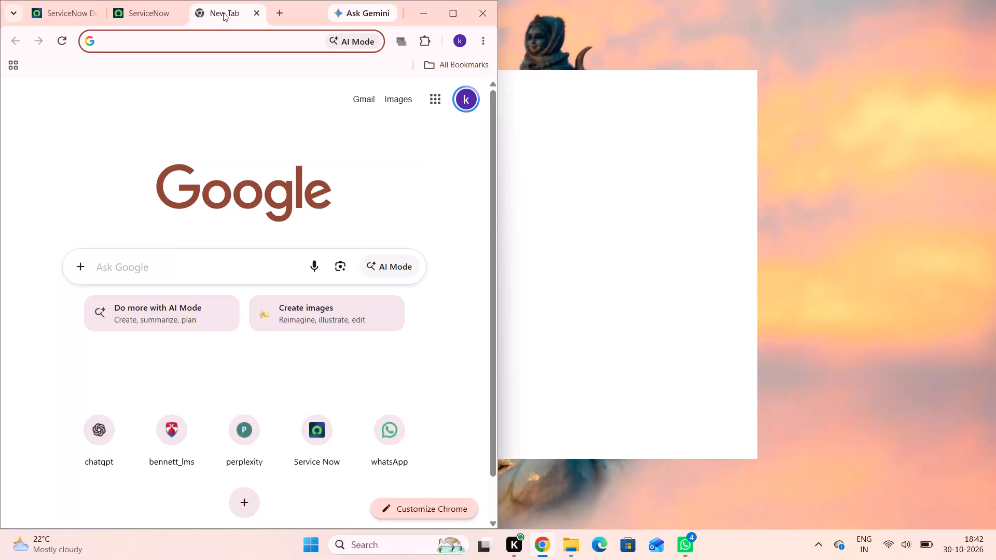
Detach the new tab into its own browser window and snap it to the right half of the screen, beside ServiceNow.
left_click_drag(223, 12, 567, 23)
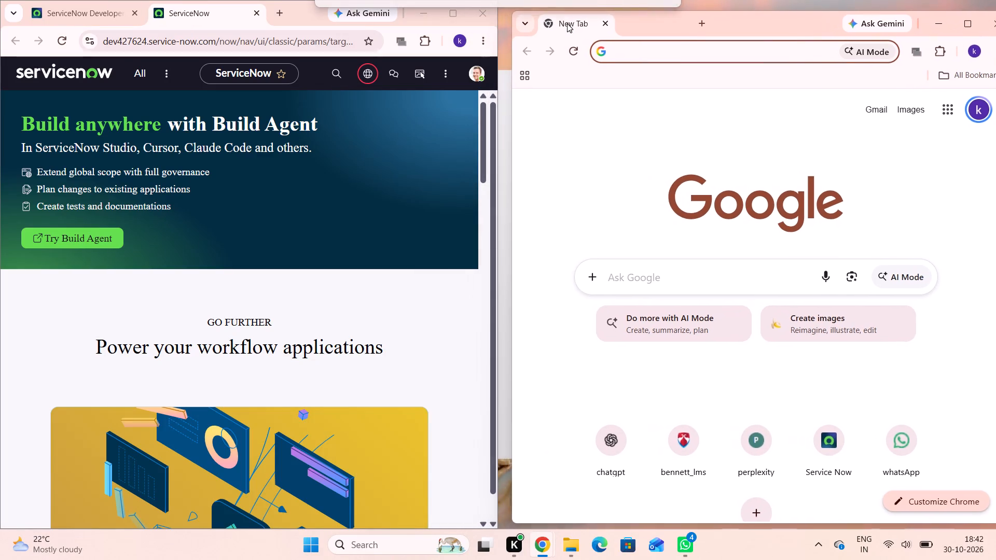
left_click_drag(567, 23, 555, 25)
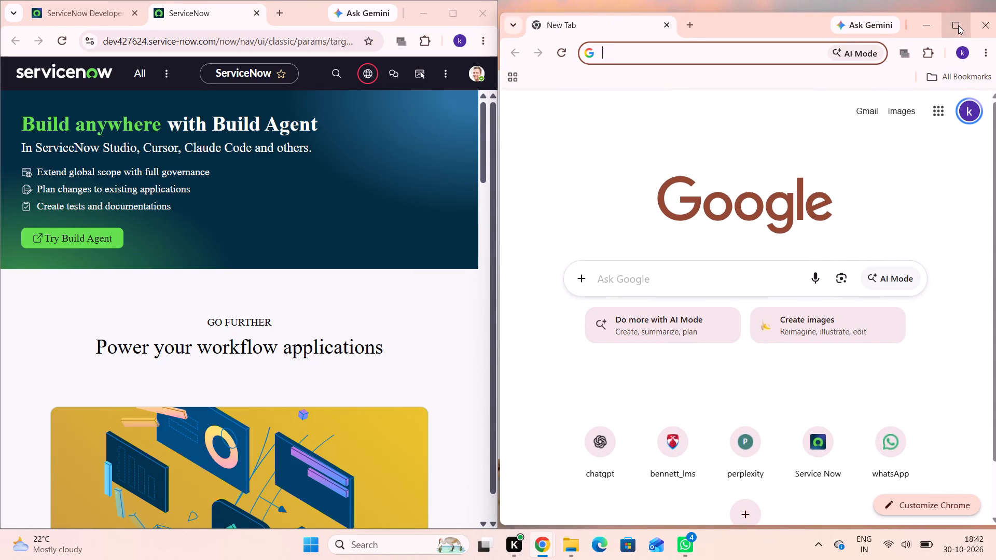
left_click(900, 104)
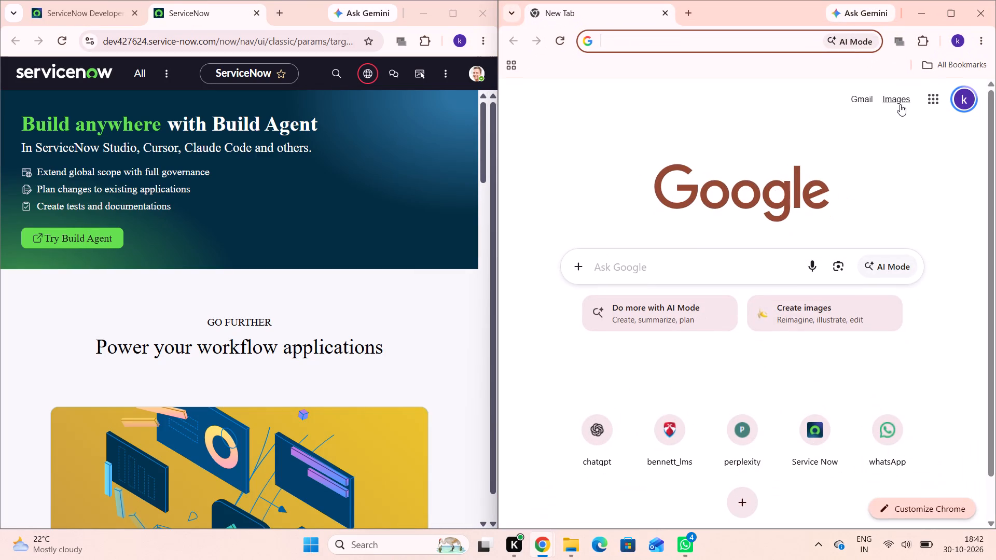
Open YouTube in the separate browser window.
left_click(697, 40)
type("you")
key("Return")
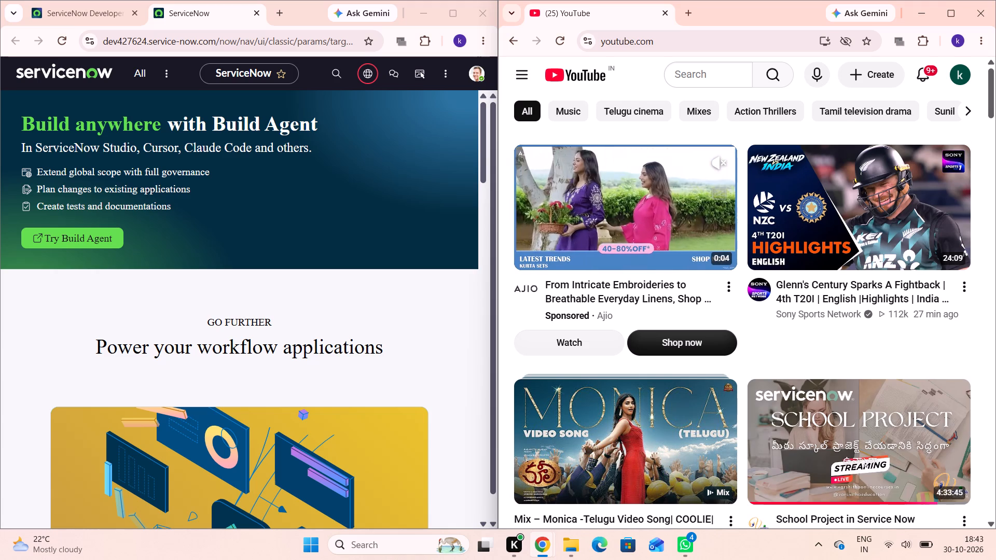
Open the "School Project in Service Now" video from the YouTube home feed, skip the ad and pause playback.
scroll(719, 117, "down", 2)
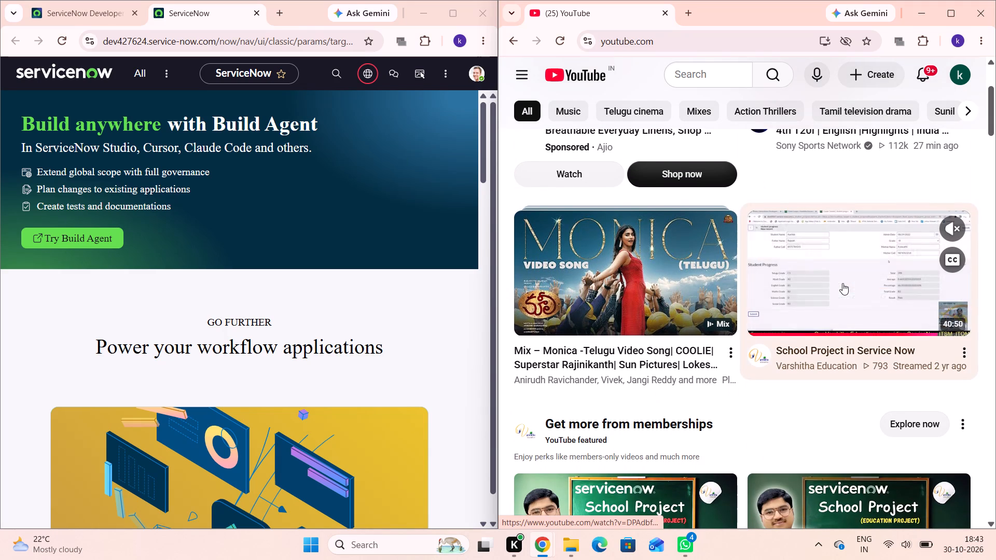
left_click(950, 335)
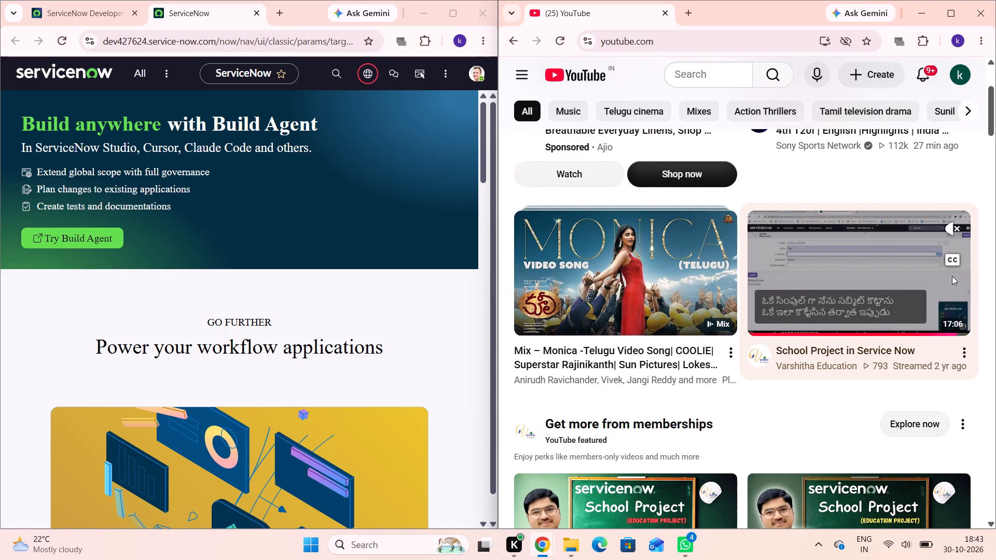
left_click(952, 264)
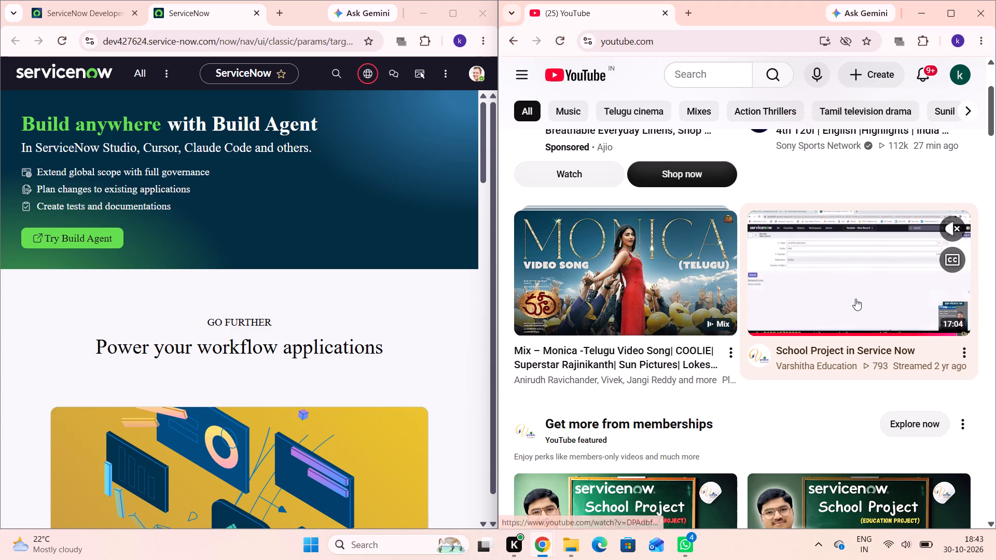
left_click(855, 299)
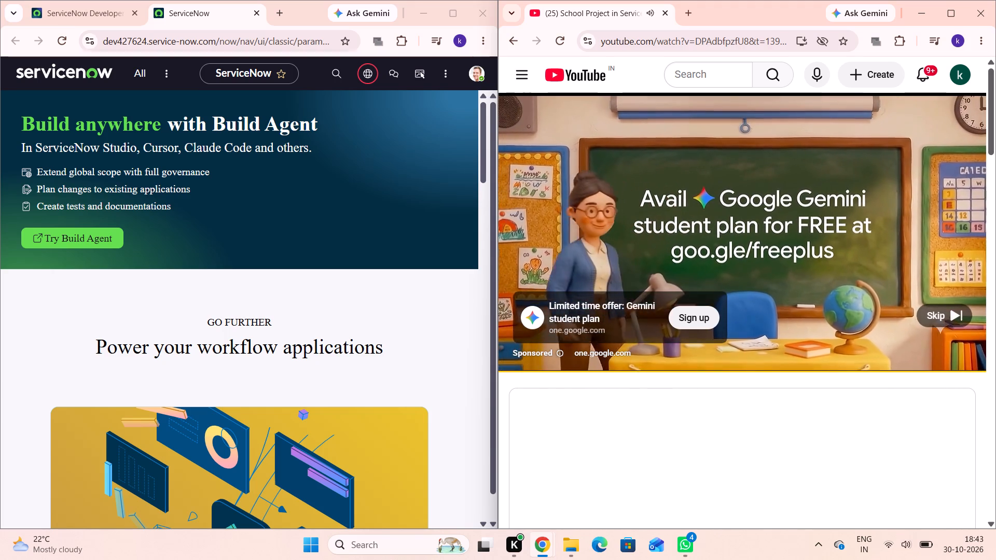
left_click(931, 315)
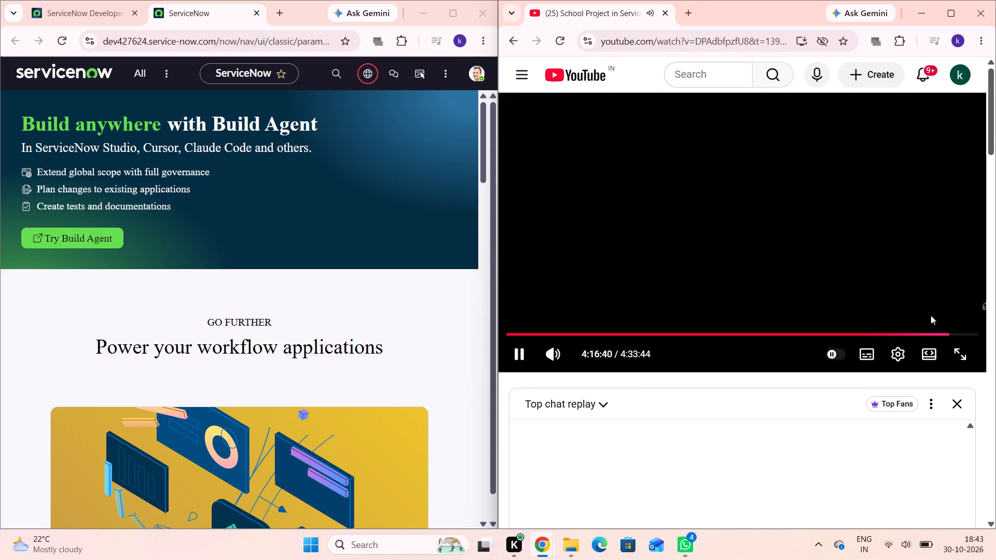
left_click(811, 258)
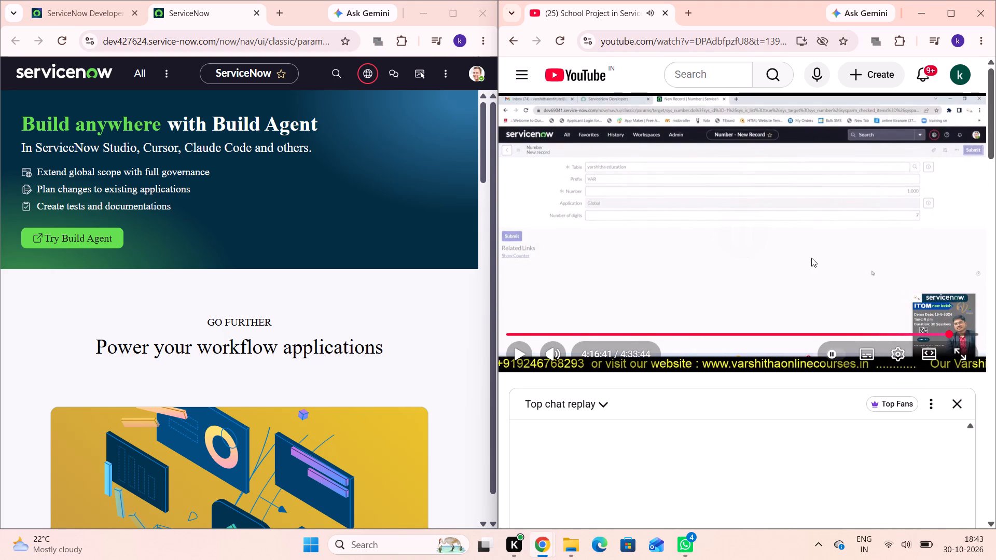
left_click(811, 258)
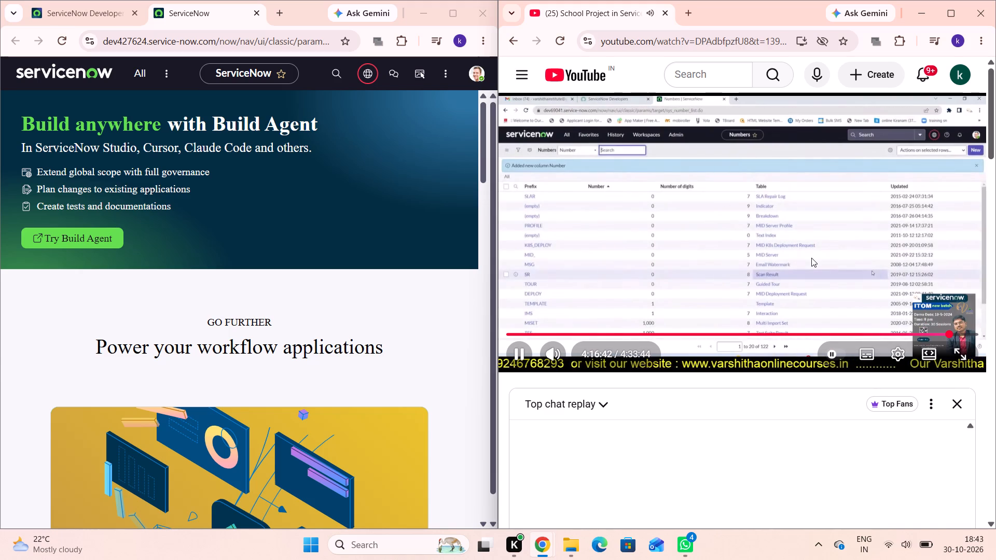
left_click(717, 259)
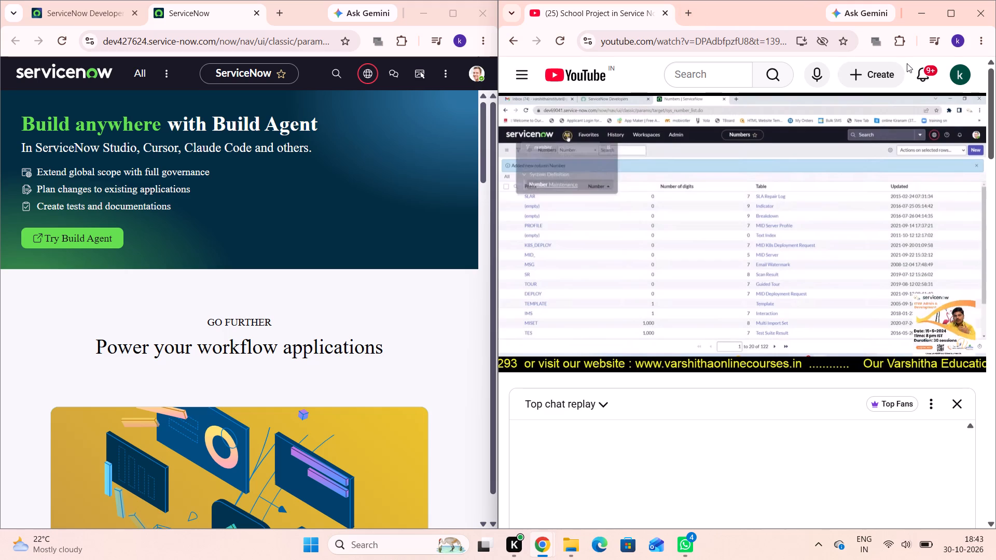
View the YouTube notifications and close them again.
left_click(932, 76)
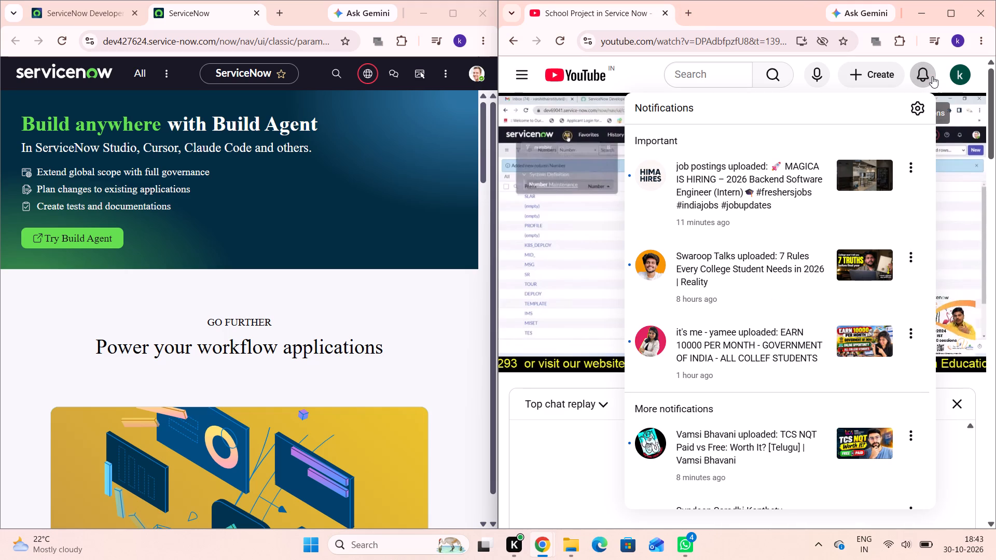
left_click(932, 76)
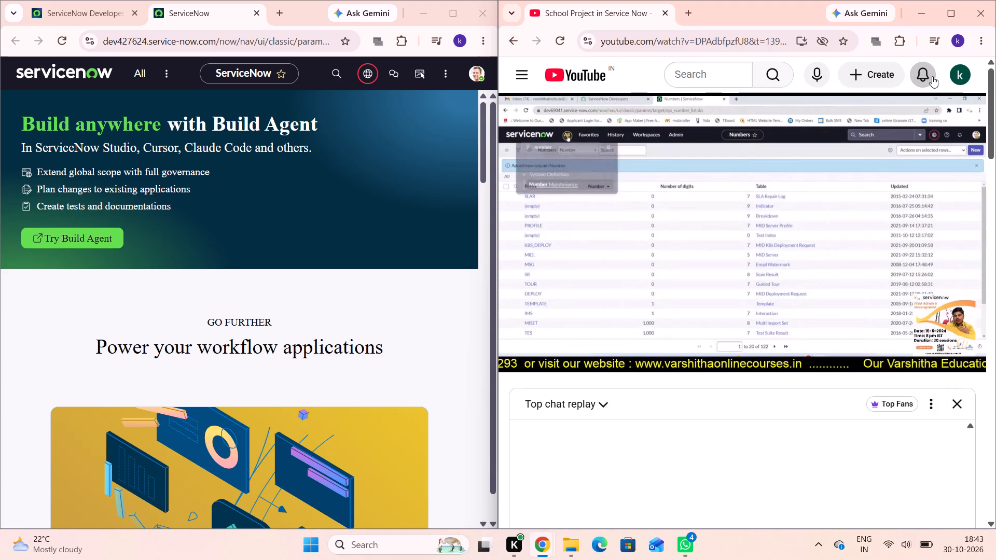
Search YouTube for "electricity bill project in servicenow platform".
left_click(728, 71)
type("electricity i")
key("BackSpace")
type("bill project in servid")
key("BackSpace")
type("cenow platform")
key("Return")
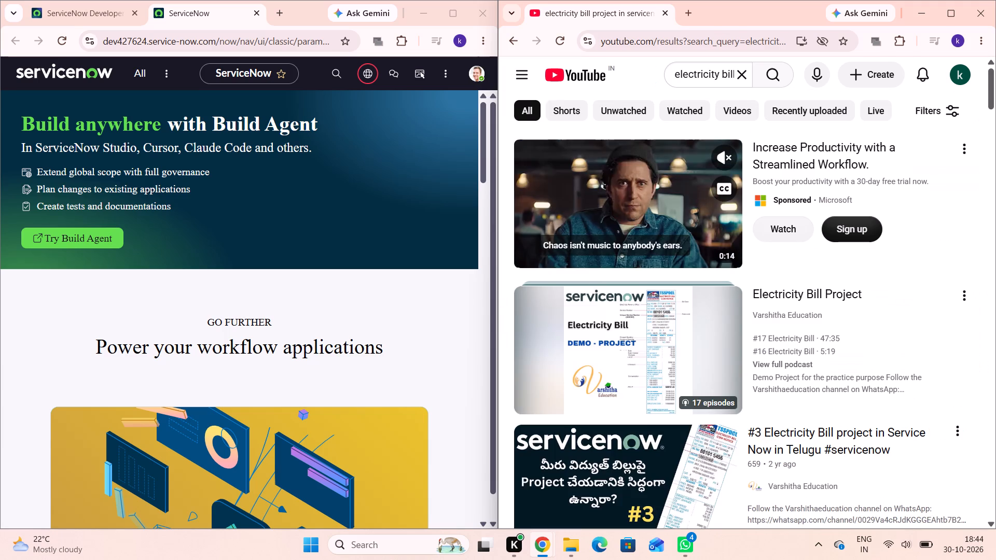
Open the "ELECTRICITY BILL FULL PROJECT IN SERVICE NOW" video from Varshitha Education and pause it.
scroll(714, 323, "down", 2)
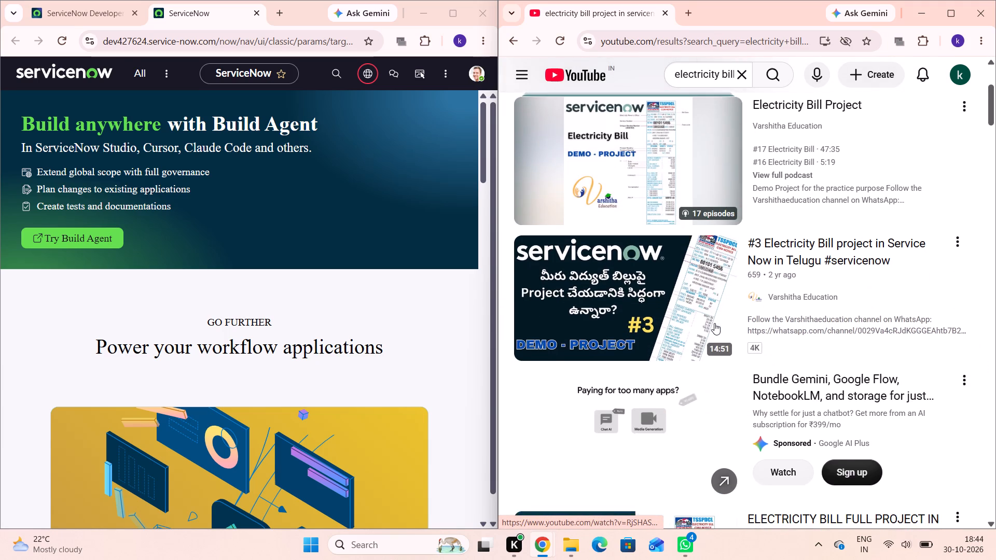
scroll(714, 323, "down", 2)
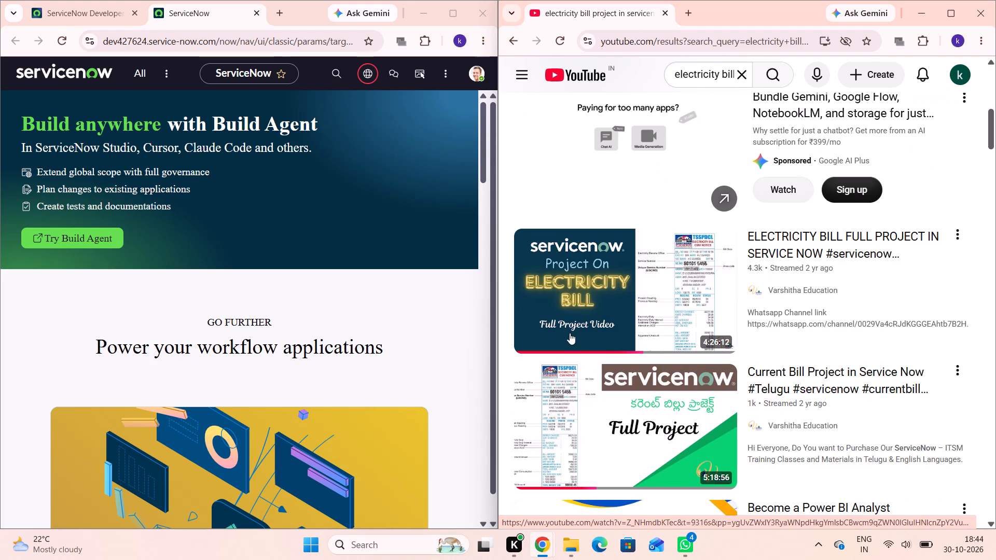
left_click(623, 314)
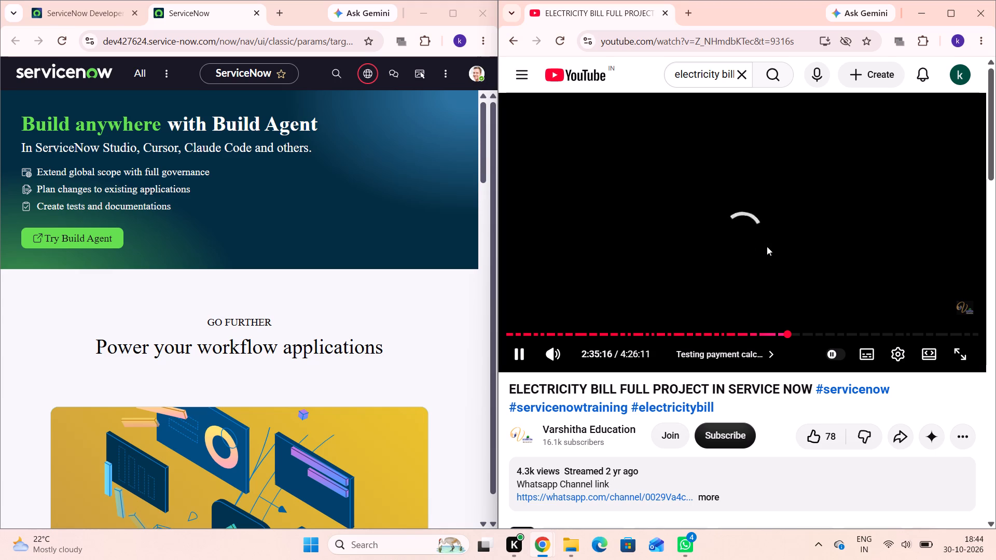
left_click(726, 244)
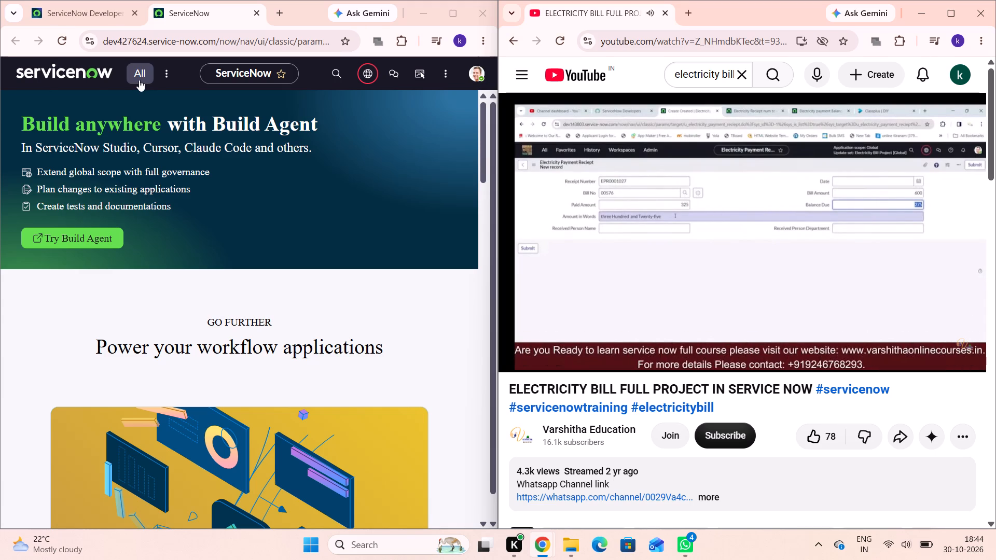
Open Notepad, check the electricity project notes in Lab 5 viva.txt for the last script noted, and minimize it.
left_click(388, 541)
type("note")
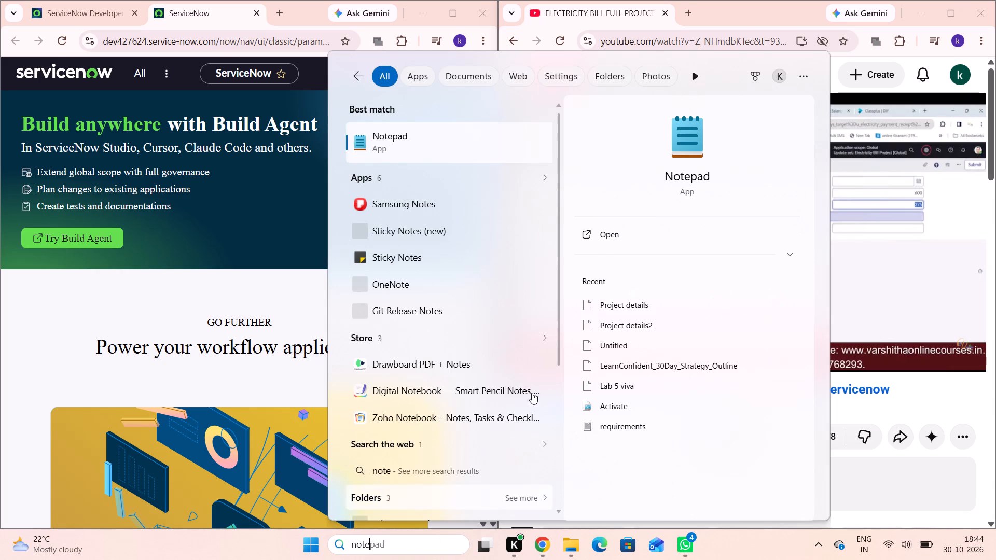
left_click(629, 239)
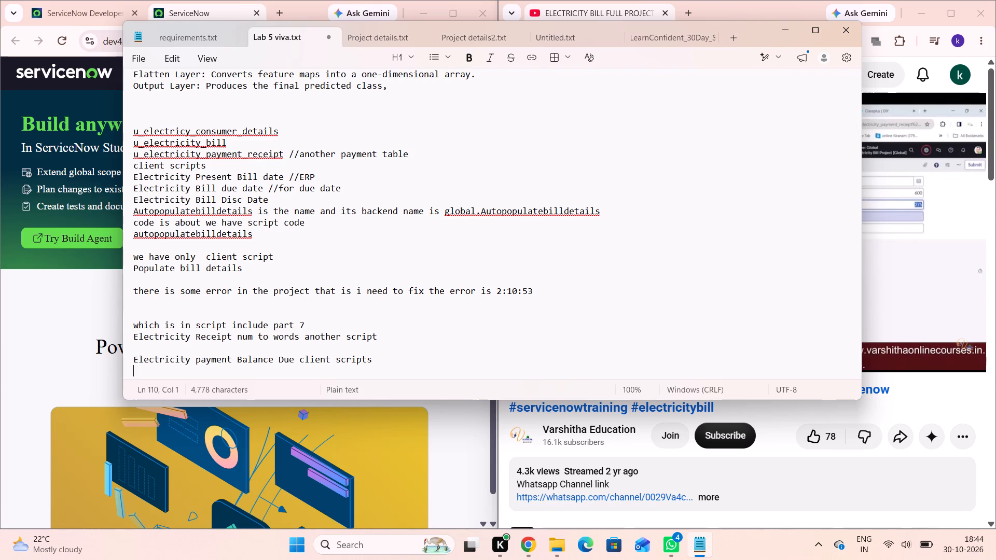
double_click(251, 363)
left_click(783, 29)
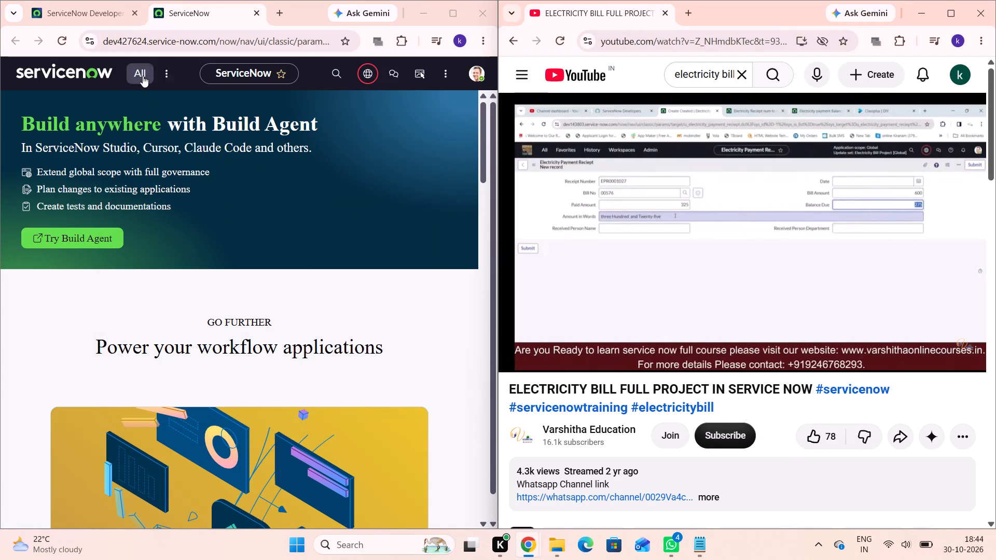
Filter the ServiceNow application list by "electricity" and open the Electricity Payment Receipts module.
left_click(142, 78)
left_click(120, 106)
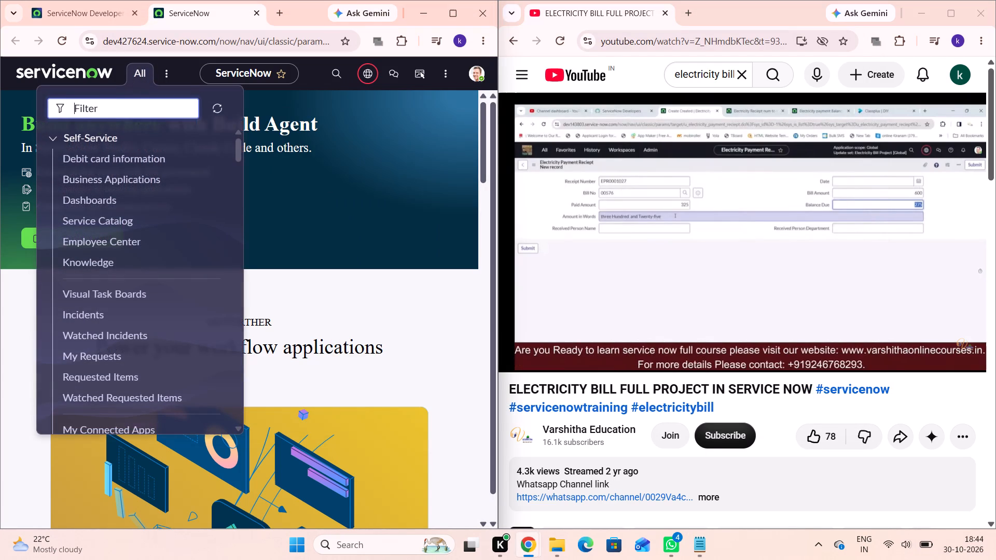
type("ele")
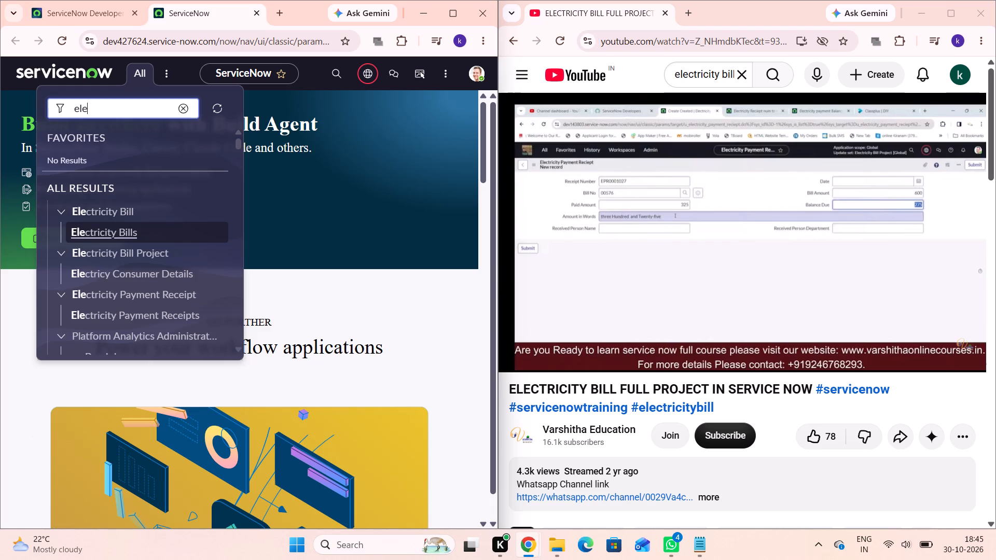
type("ctricity")
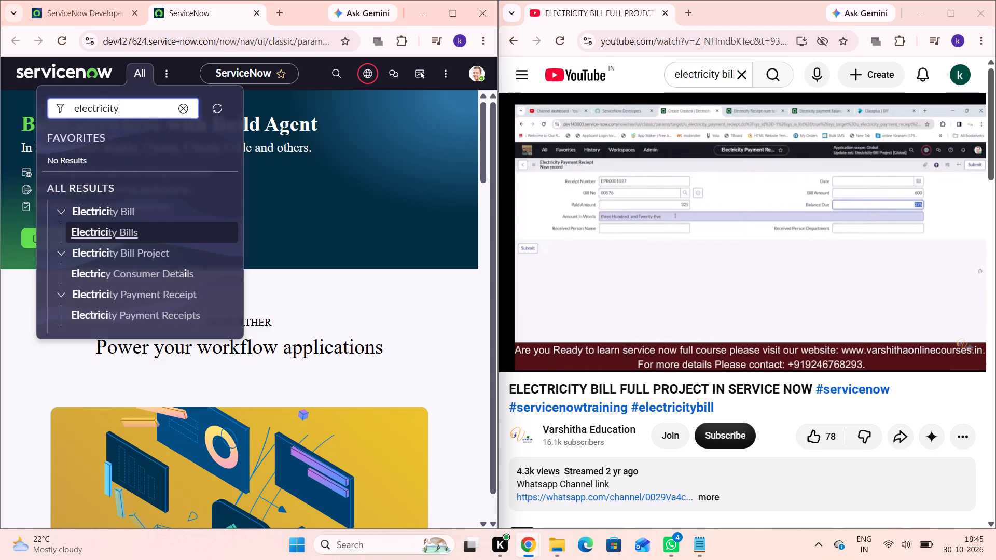
key("space")
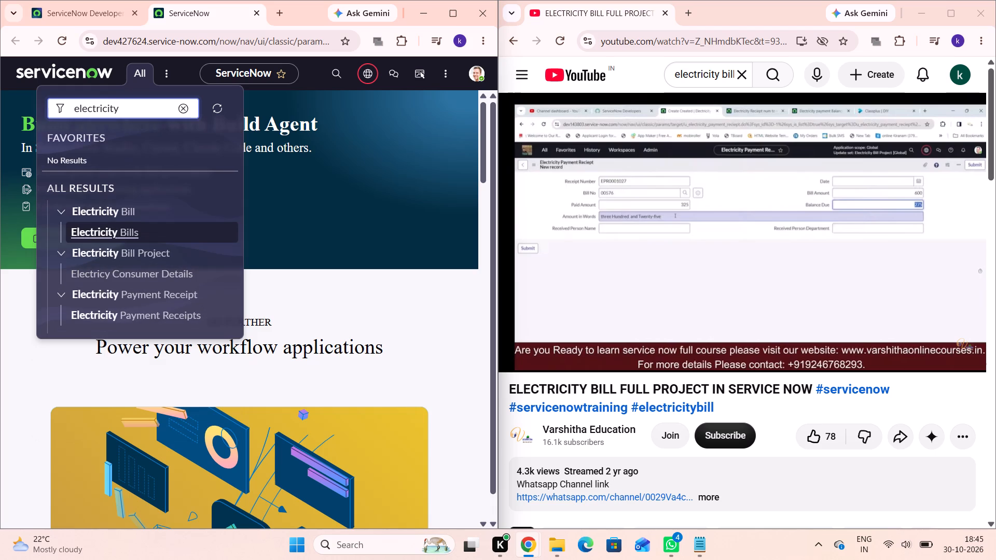
left_click(145, 313)
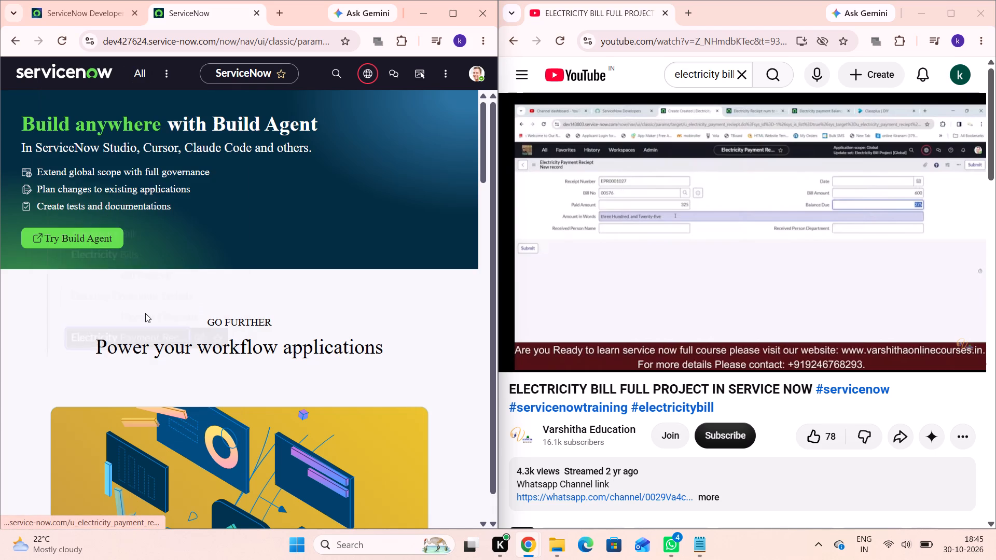
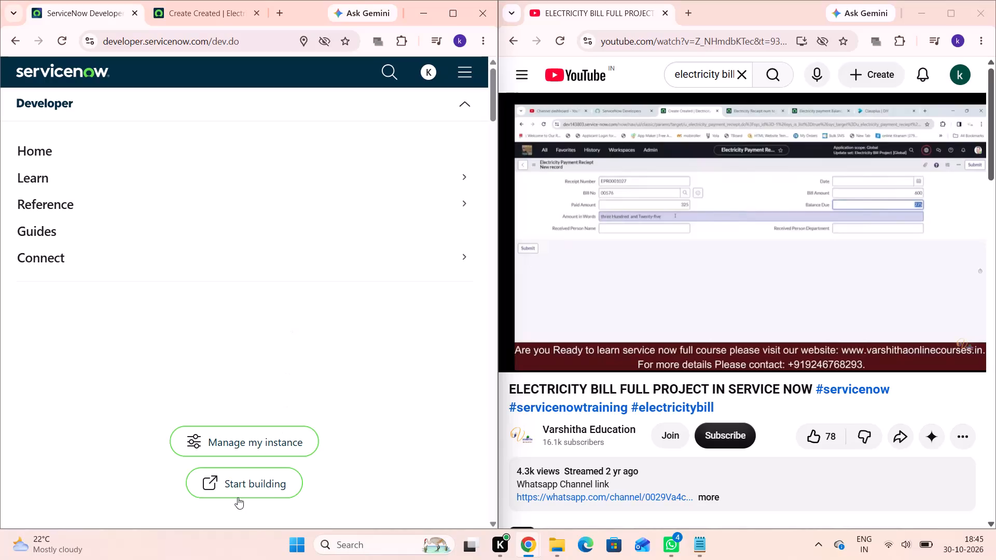
Open the ServiceNow developer instance from the developer site.
left_click(239, 491)
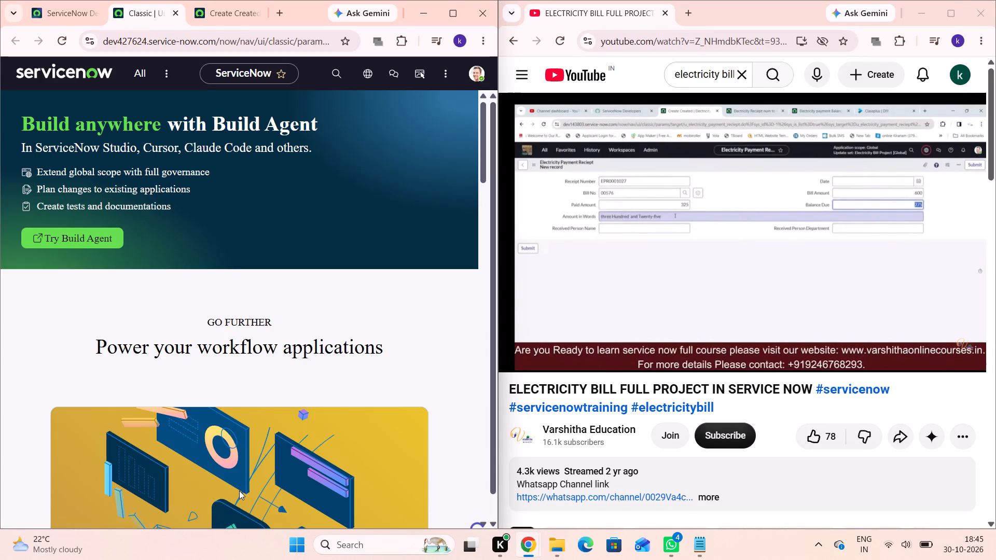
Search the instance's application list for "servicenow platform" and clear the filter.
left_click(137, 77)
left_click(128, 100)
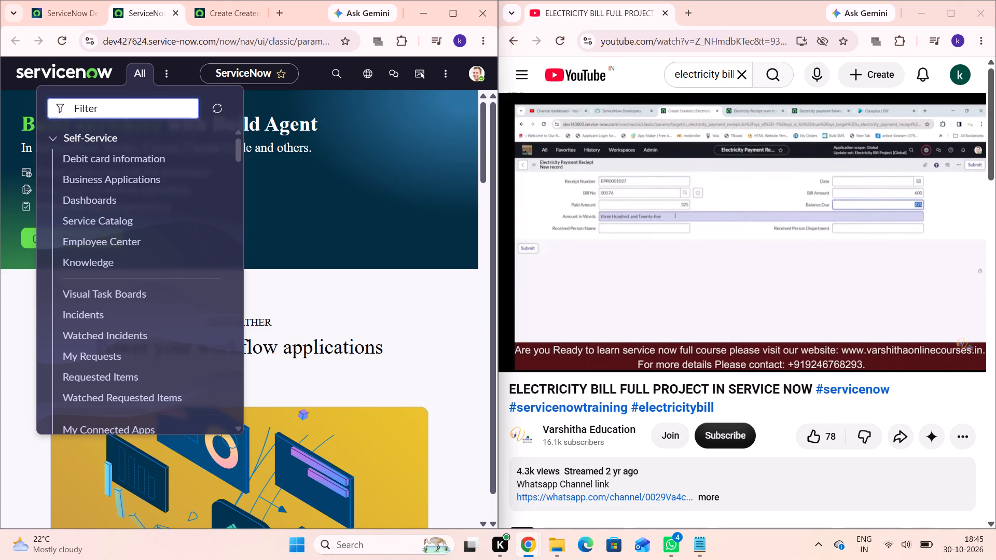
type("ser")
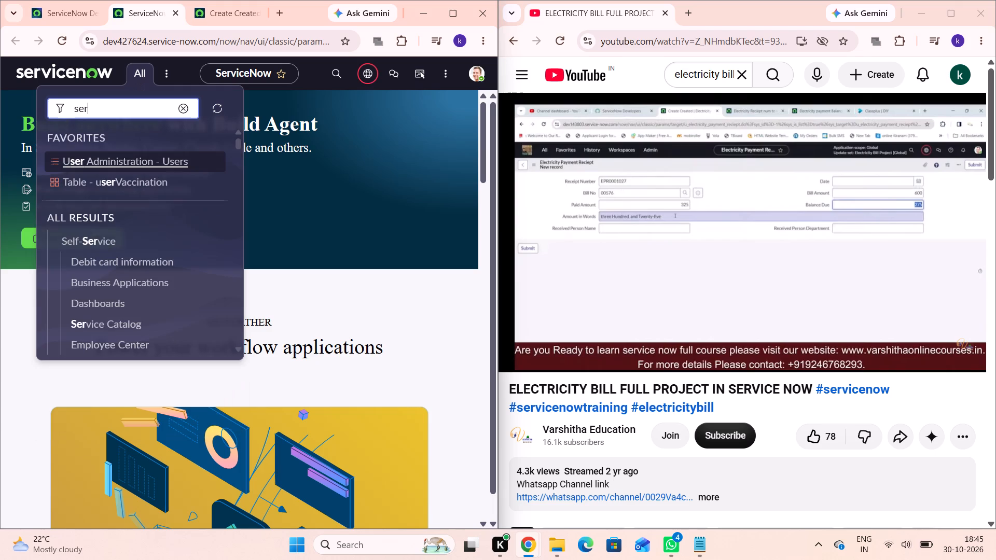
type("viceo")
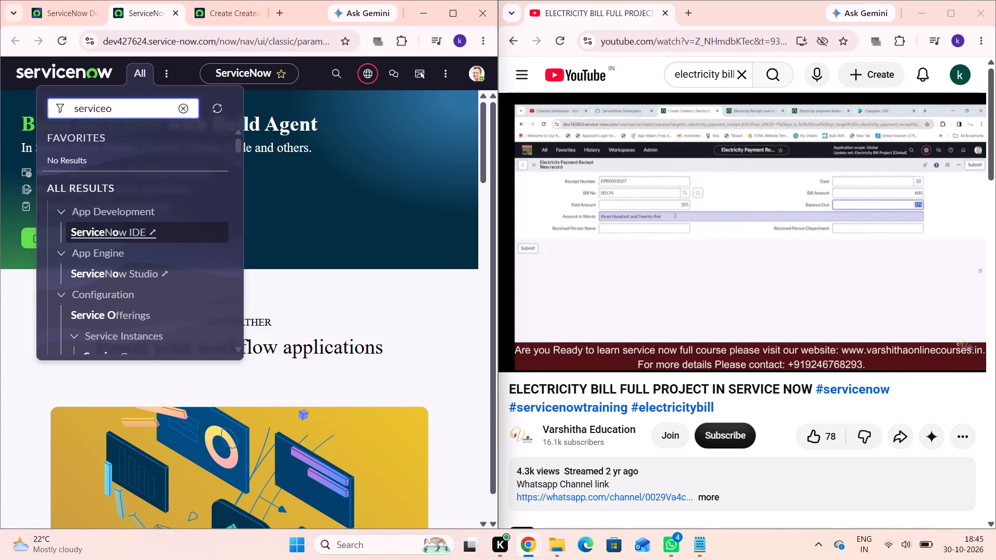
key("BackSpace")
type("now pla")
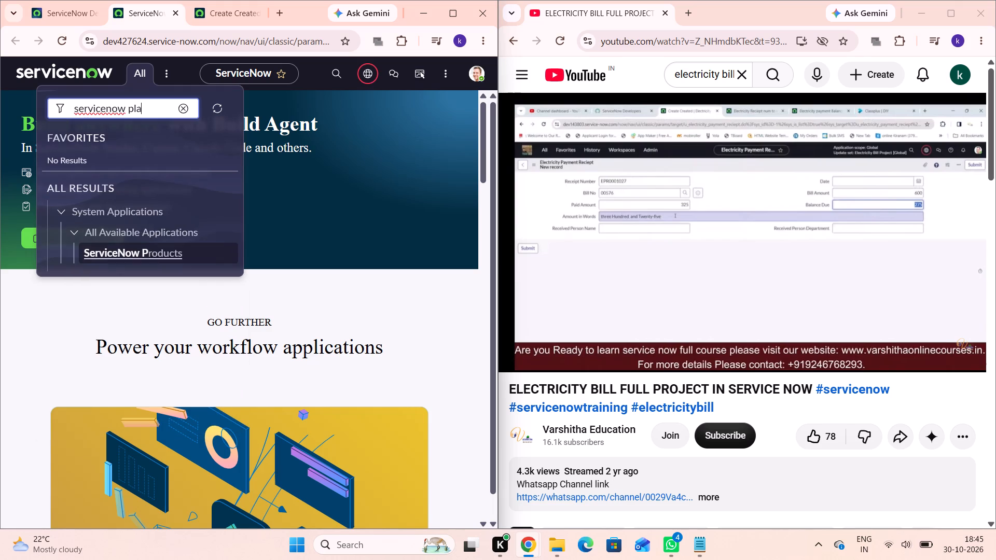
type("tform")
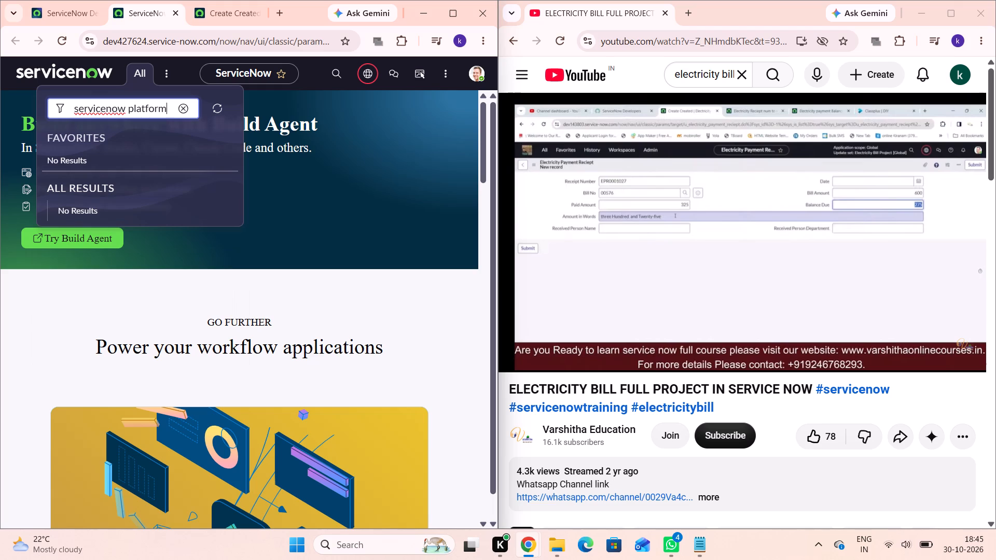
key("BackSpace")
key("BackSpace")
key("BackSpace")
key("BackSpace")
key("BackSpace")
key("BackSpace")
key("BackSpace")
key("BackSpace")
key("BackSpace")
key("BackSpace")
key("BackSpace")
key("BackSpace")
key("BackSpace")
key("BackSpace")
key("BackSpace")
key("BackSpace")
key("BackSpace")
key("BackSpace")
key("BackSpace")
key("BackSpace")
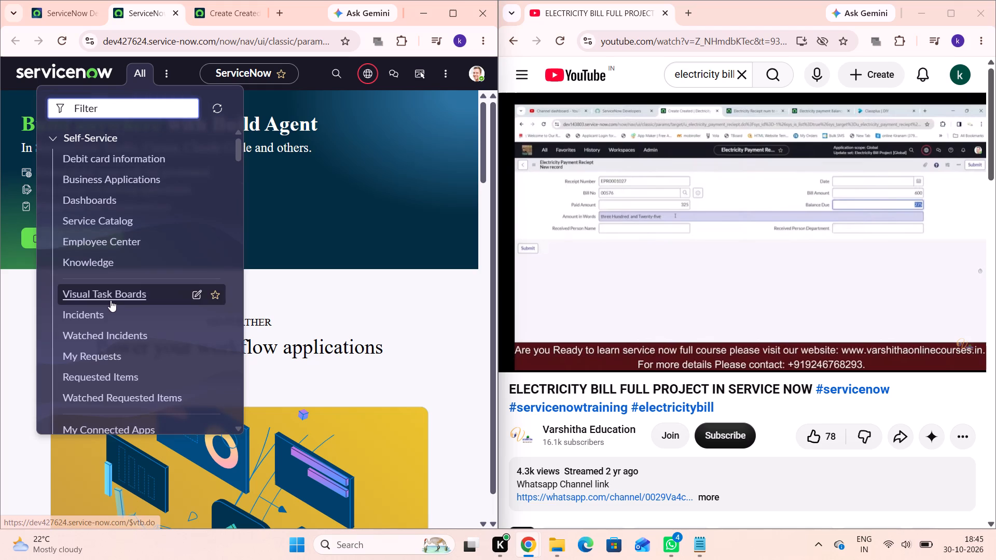
Look through the unfiltered application list for the platform module.
scroll(110, 300, "down", 3)
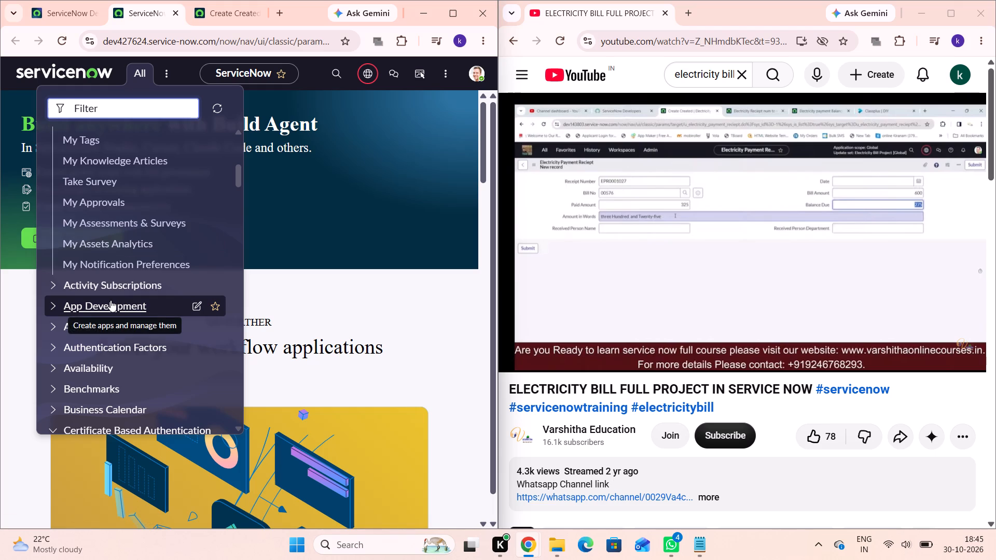
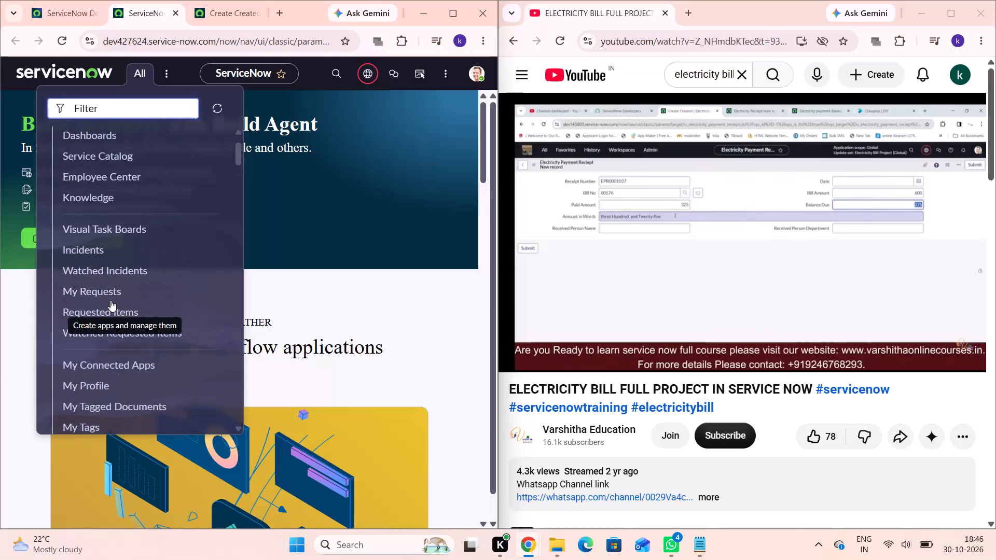
Look through the instance's unfiltered application list from Self-Service down to the Electricity Bill application.
scroll(110, 300, "up", 2)
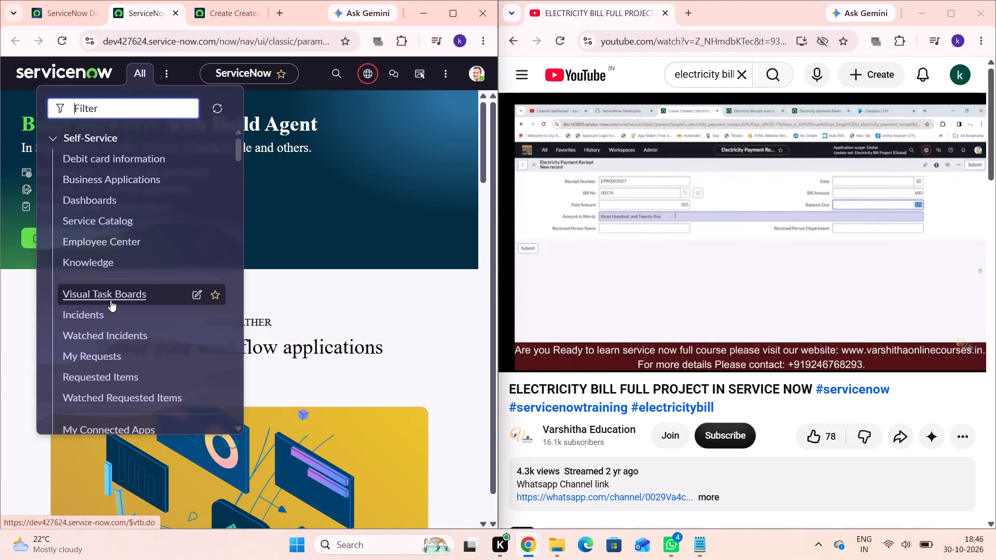
scroll(110, 300, "up", 1)
scroll(104, 280, "down", 1)
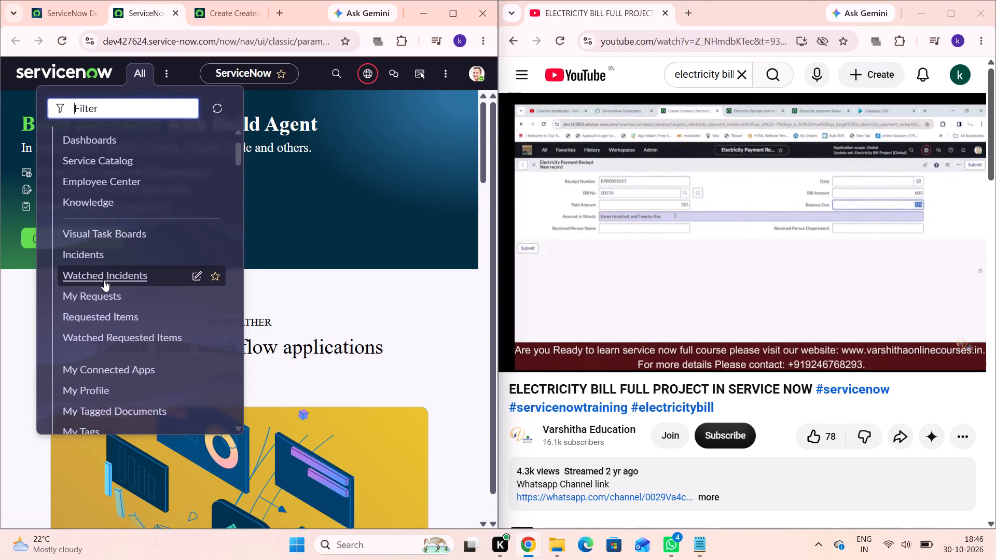
scroll(104, 280, "down", 4)
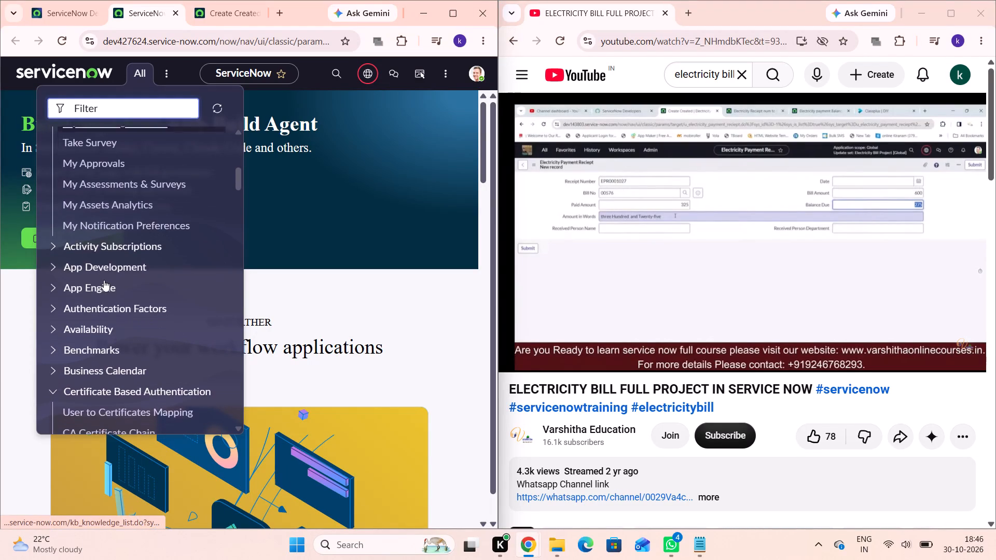
scroll(104, 280, "down", 1)
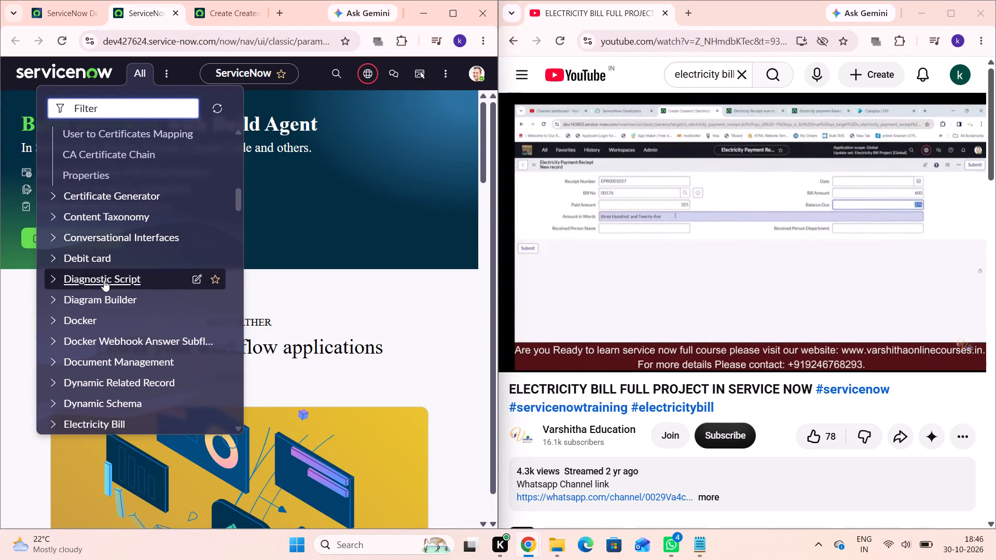
Filter the application list for "client script" and open Client Scripts under System Definition.
left_click(107, 106)
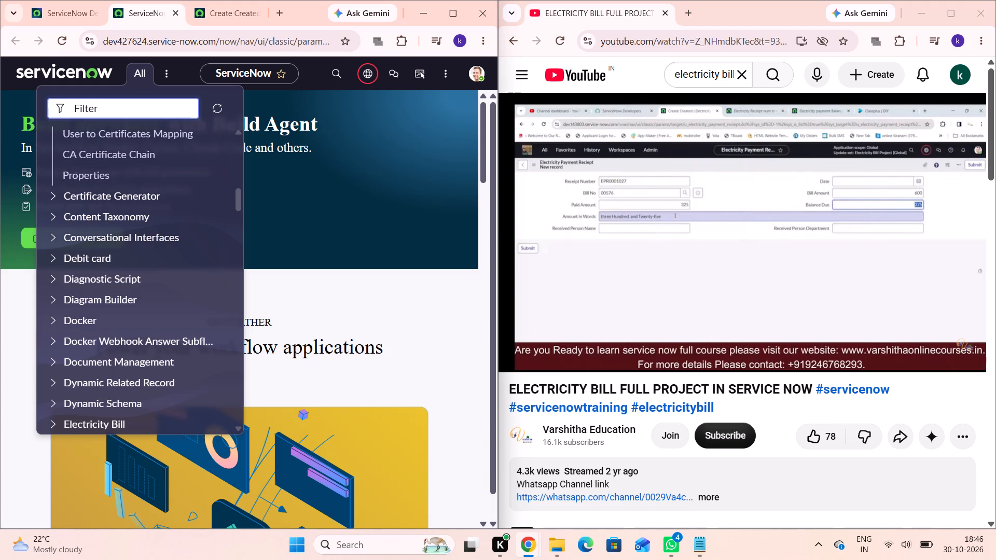
key("c")
type("lient")
key("space")
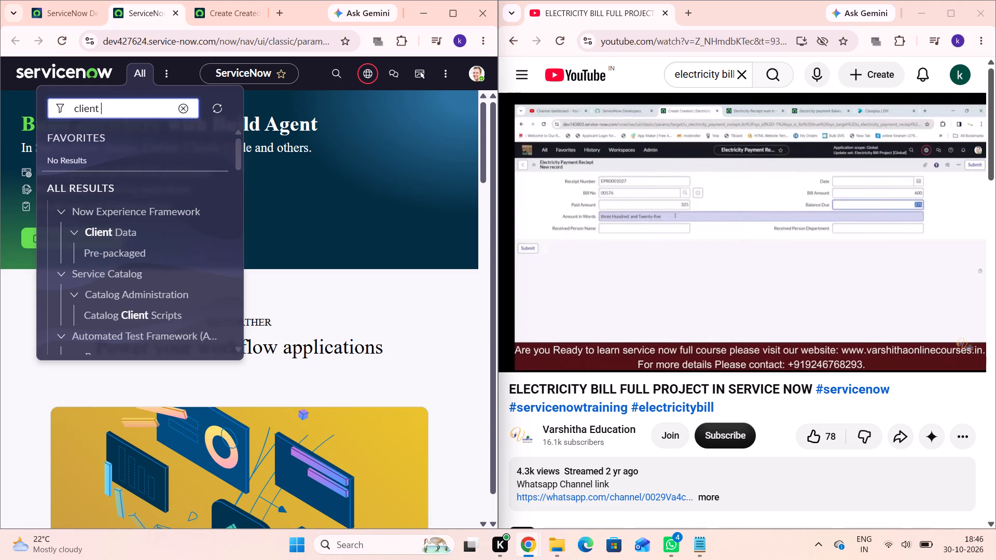
type("s")
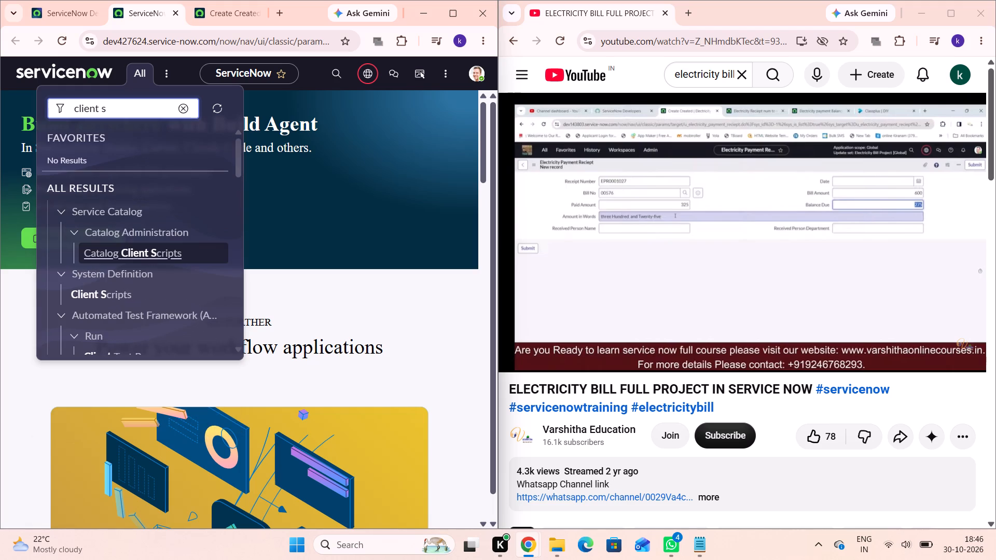
type("cript")
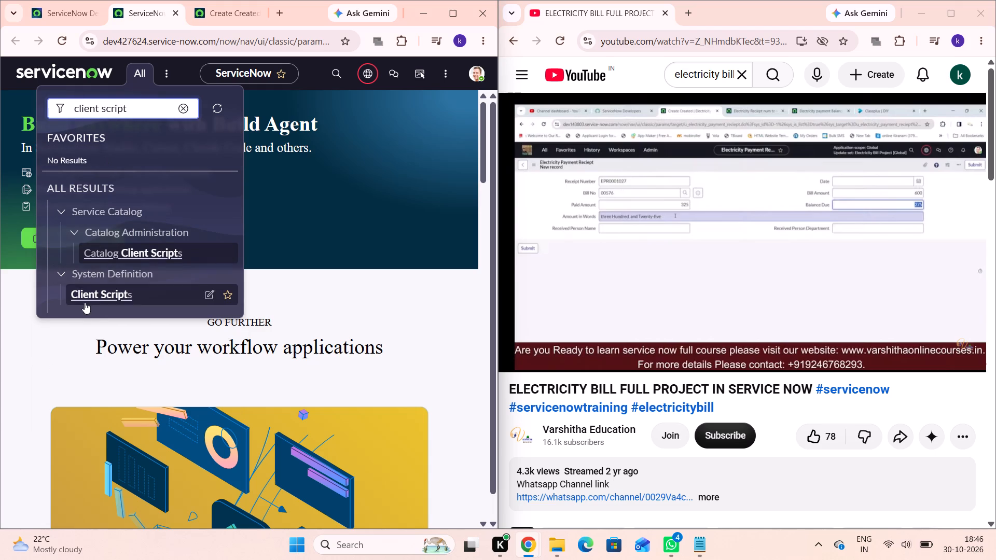
scroll(92, 266, "down", 1)
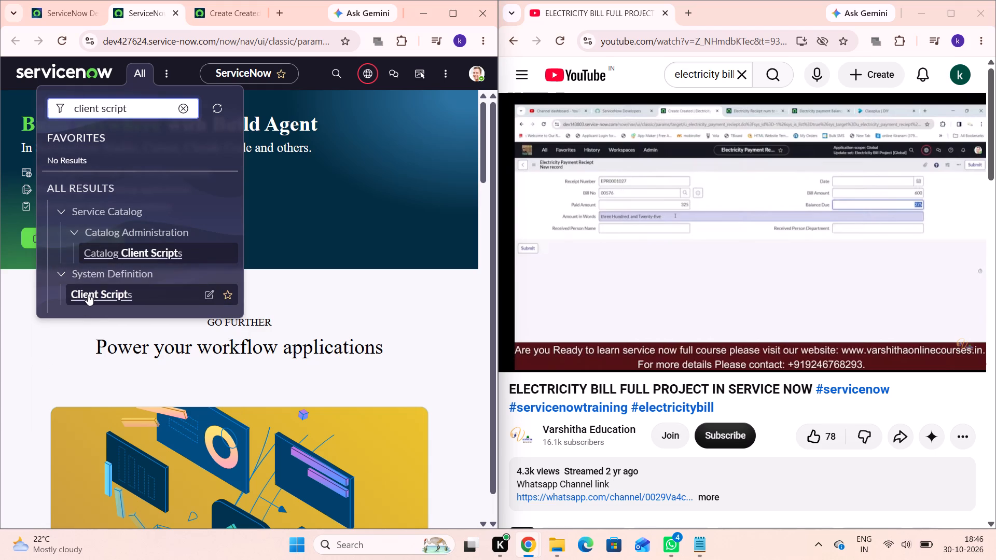
left_click(88, 294)
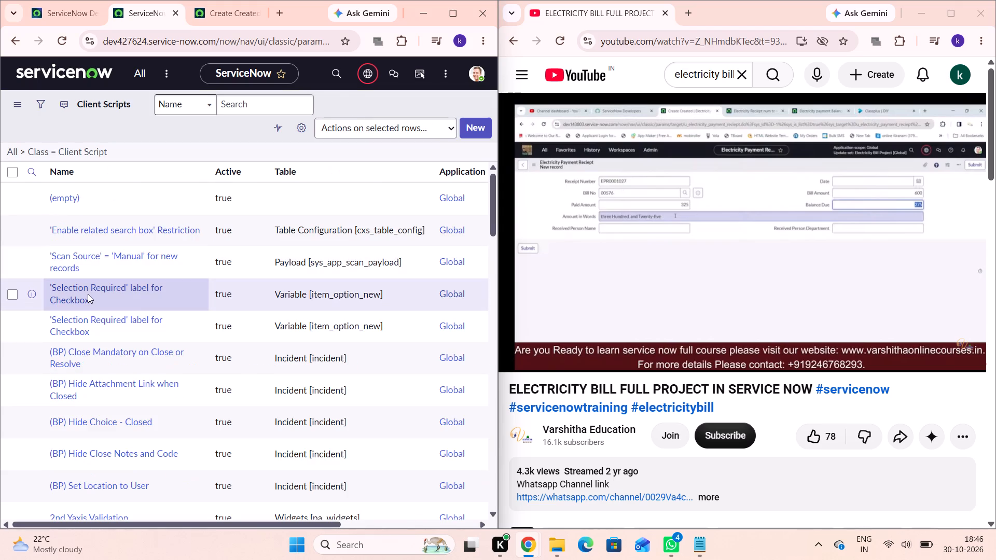
Switch to Notepad and copy "Electricity payment Balance" from the last line of the Lab 5 viva.txt notes.
left_click(702, 537)
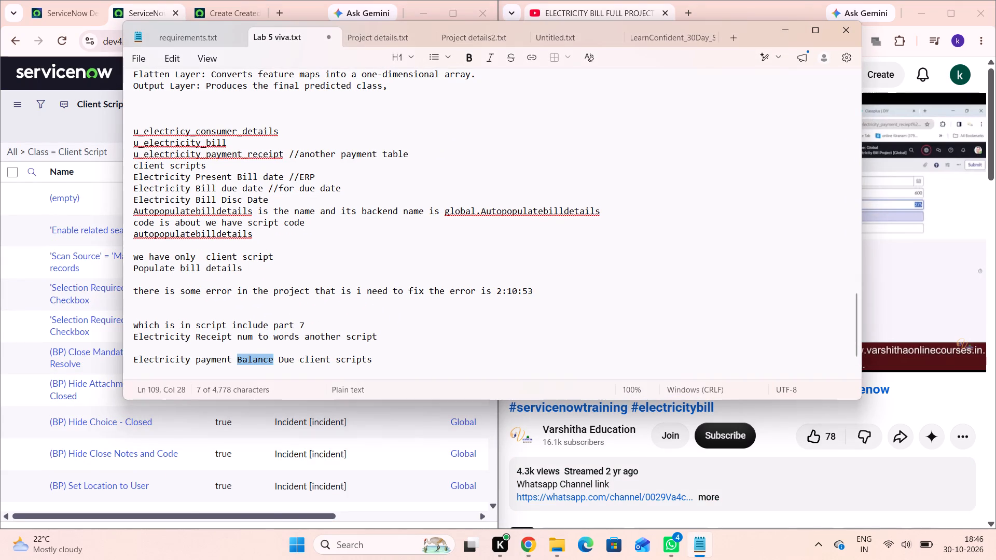
double_click(184, 357)
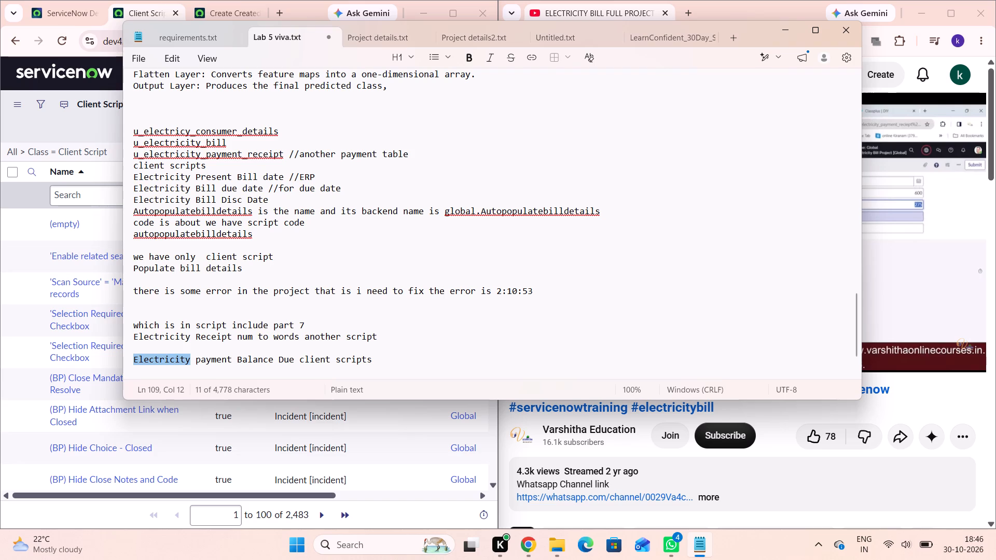
left_click_drag(272, 363, 131, 361)
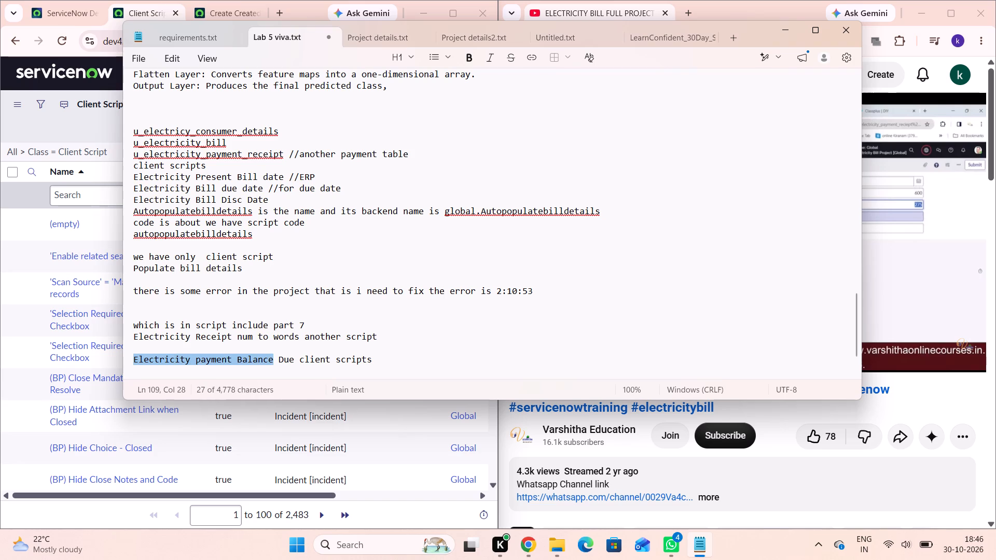
left_click_drag(131, 361, 129, 361)
key("ctrl+c")
left_click(779, 37)
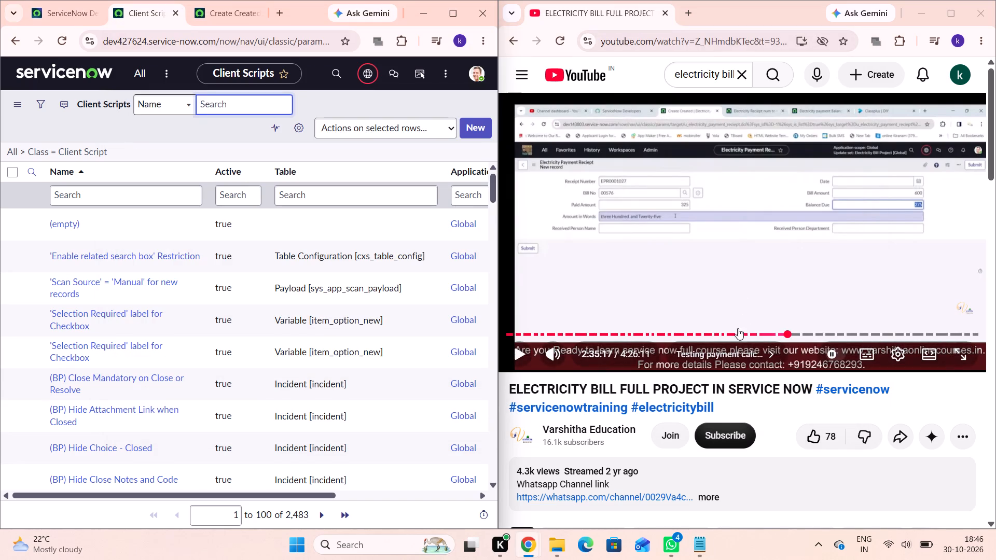
Filter the client scripts by the name "Electricity payment Balance" and open the Electricity payment Balance Due record.
left_click(88, 198)
key("ctrl+v")
key("Return")
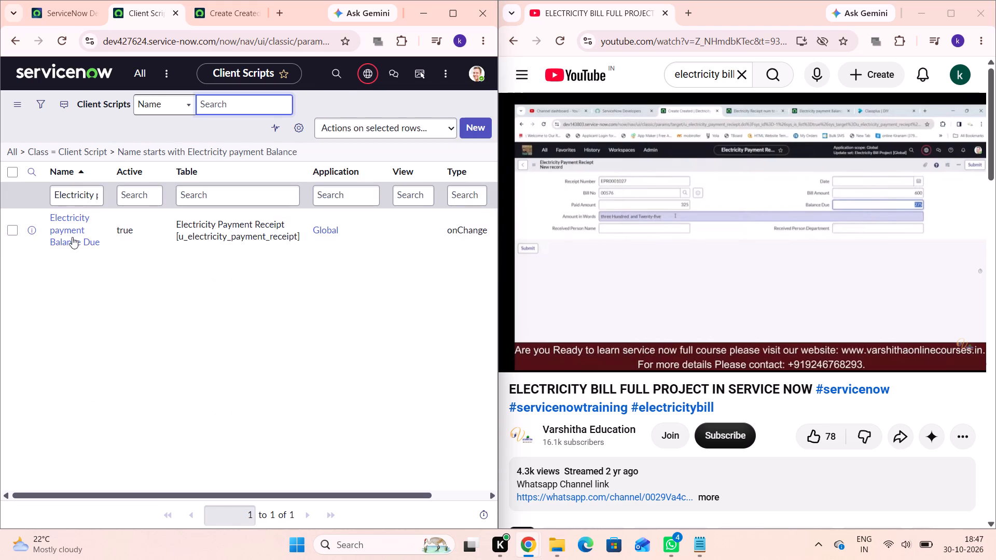
left_click(62, 226)
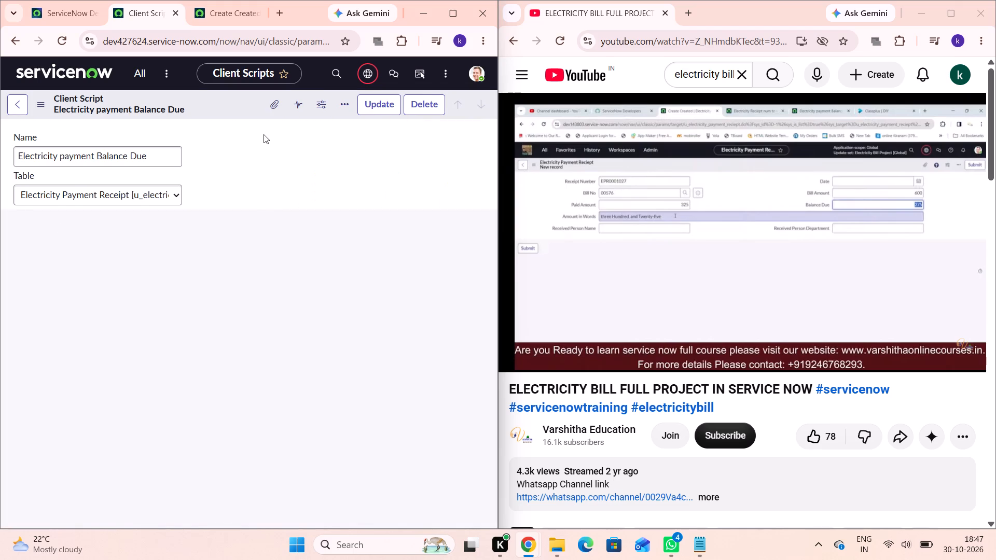
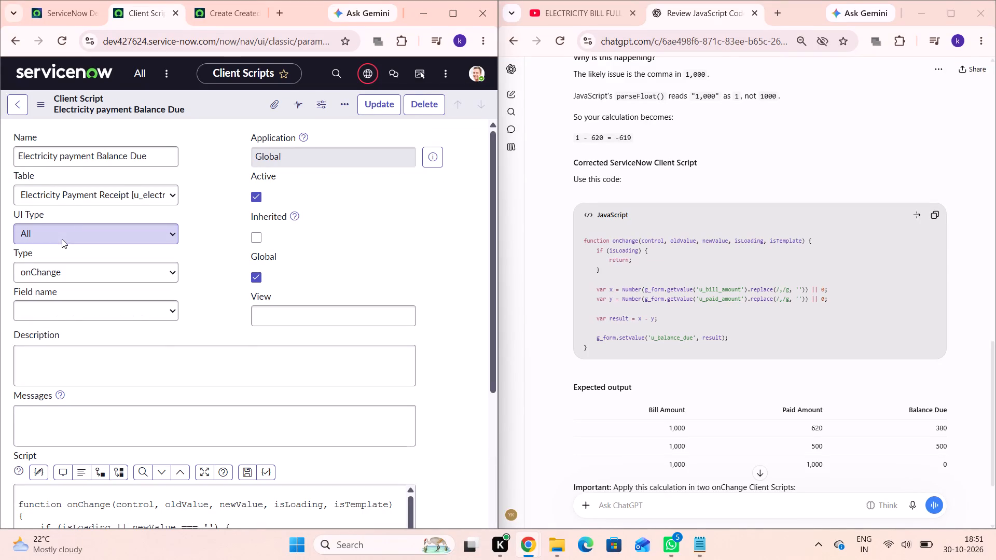
Replace the script in the Electricity payment Balance Due client script with the copied comma-stripping onChange code.
scroll(150, 400, "down", 2)
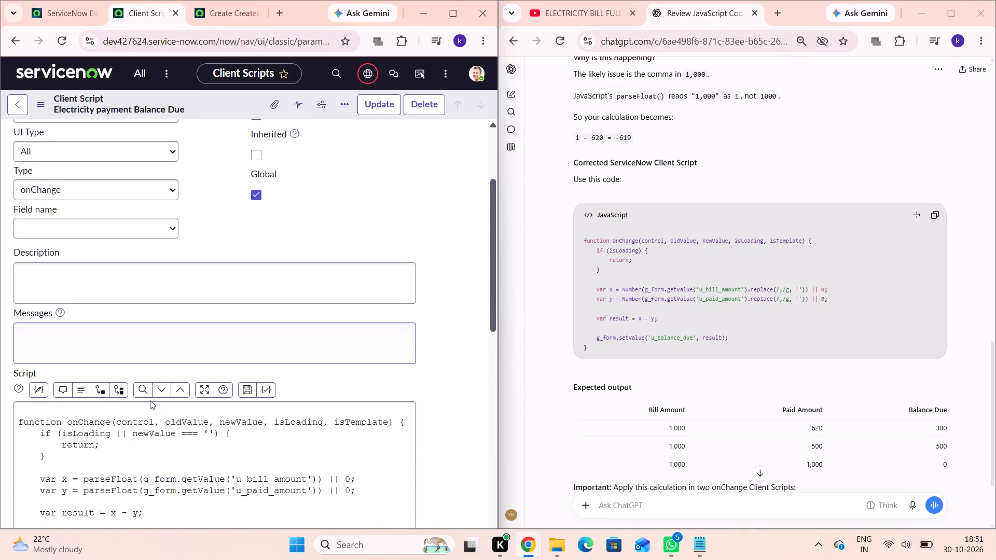
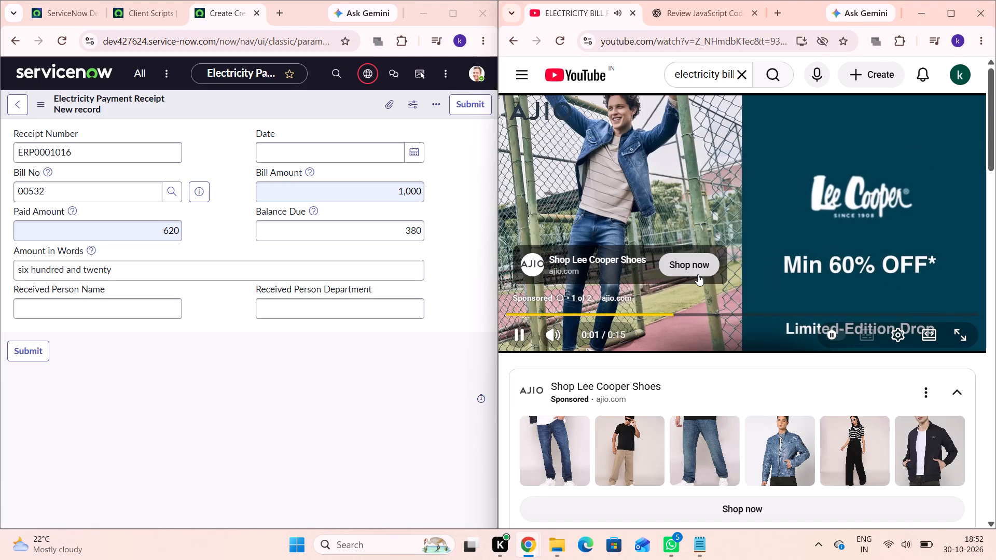
Skip the advertisement playing before the Electricity Bill tutorial video.
left_click(965, 397)
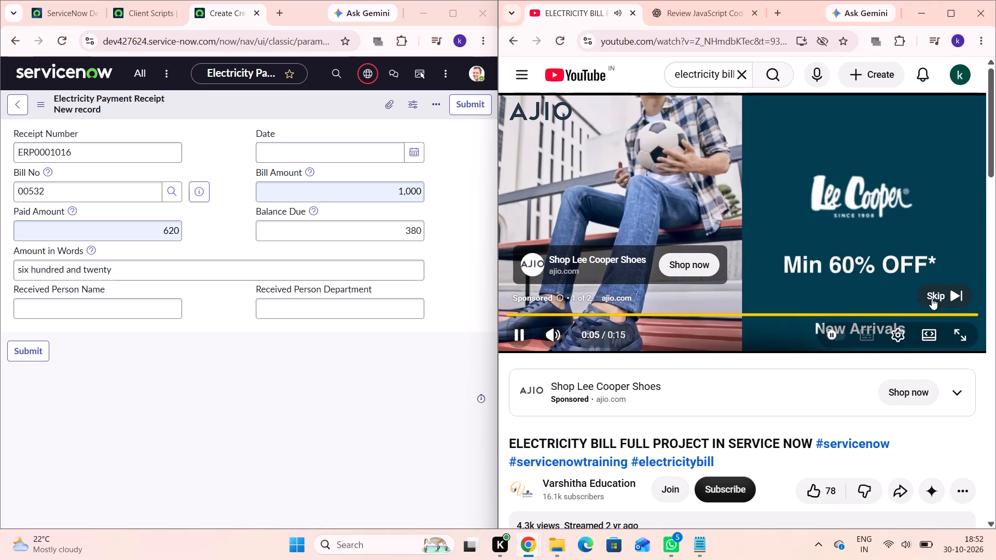
left_click(933, 298)
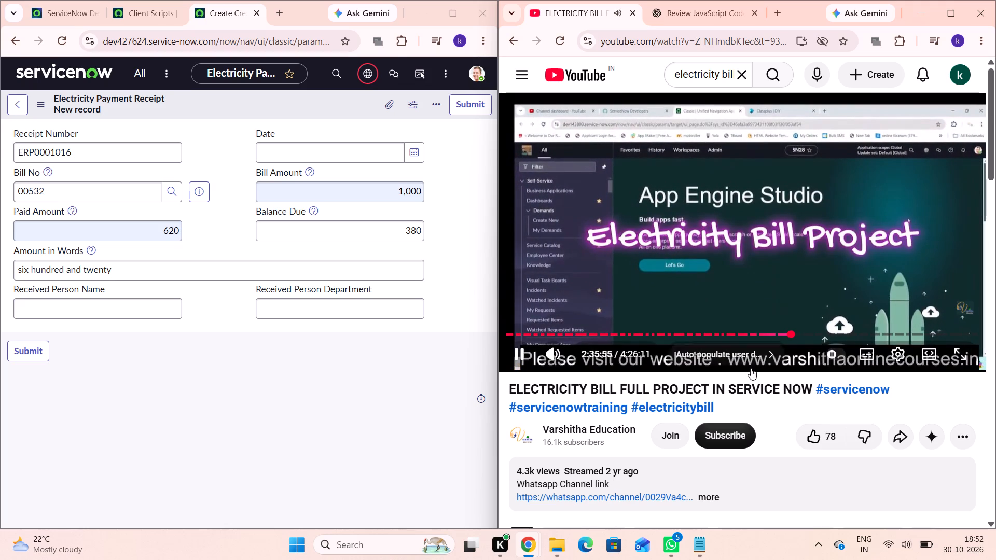
Pause the tutorial and review its remaining chapters, from Auto-populate user details to Importing update set, then close the chapter list.
left_click(765, 343)
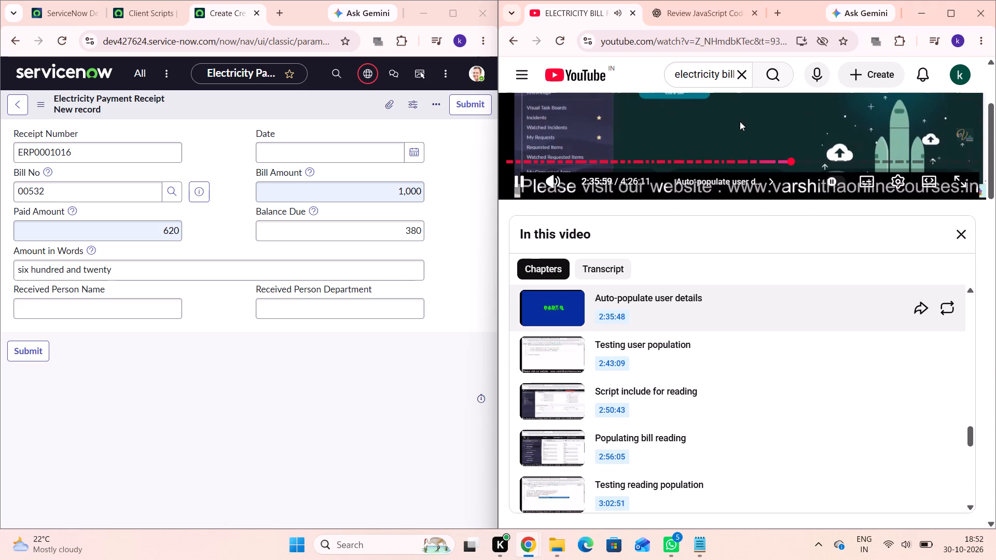
left_click(740, 121)
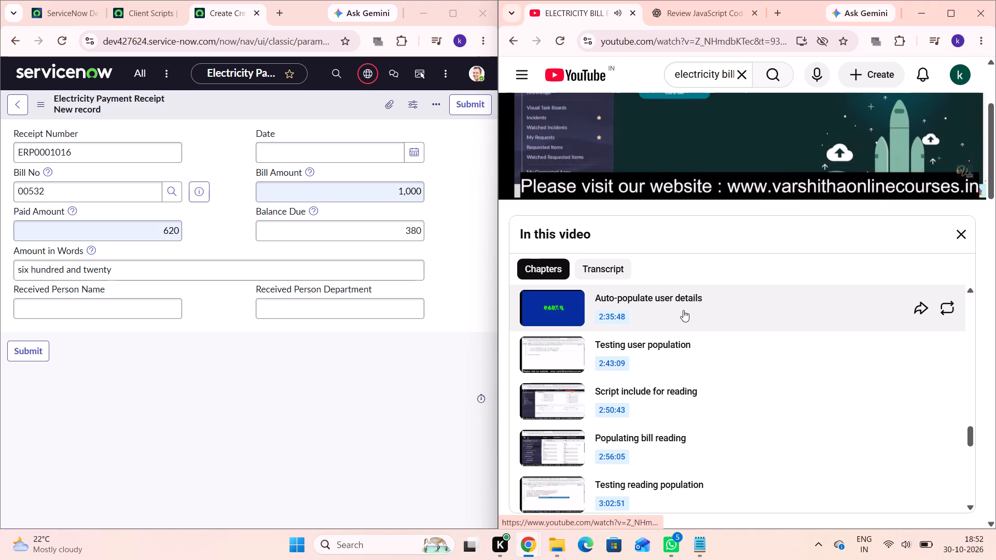
scroll(683, 310, "down", 3)
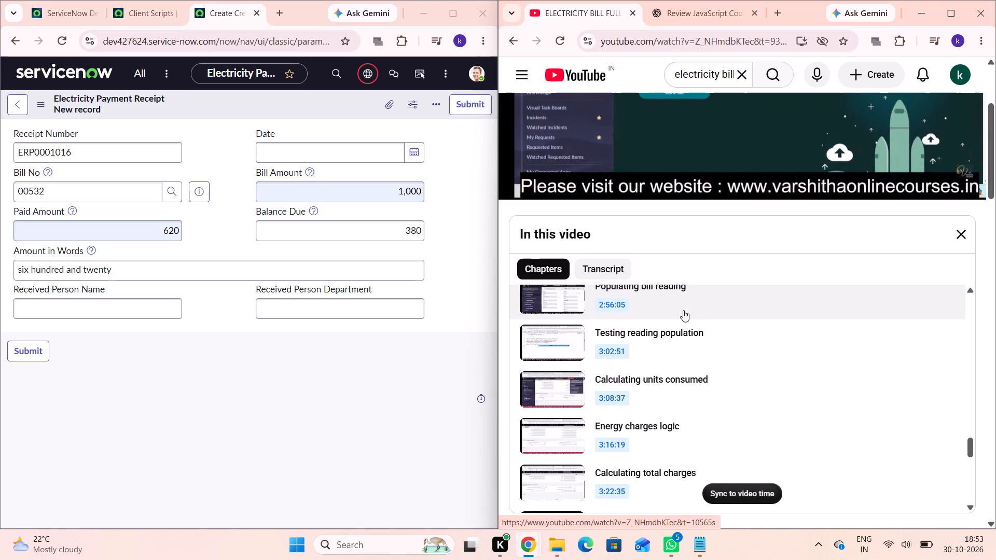
scroll(683, 297, "down", 3)
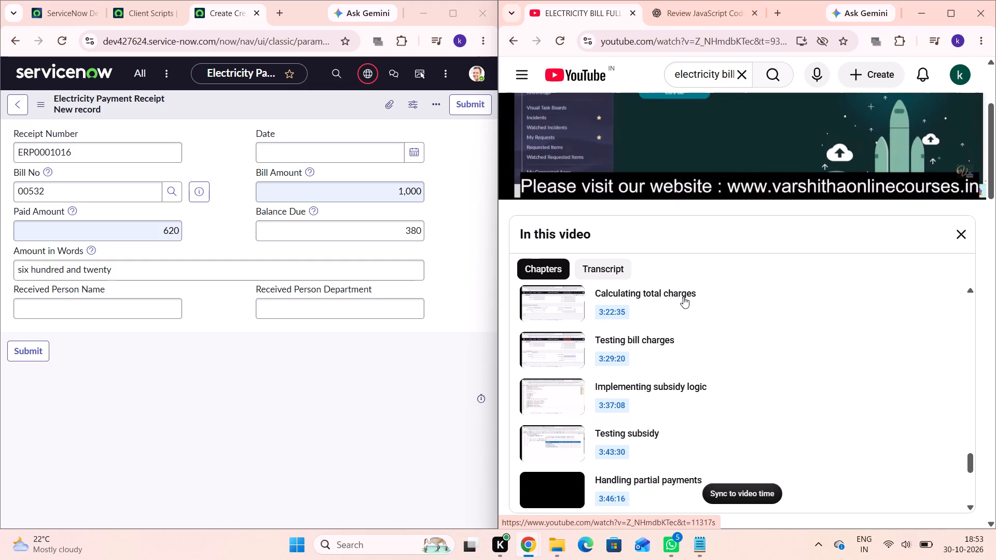
scroll(683, 297, "down", 3)
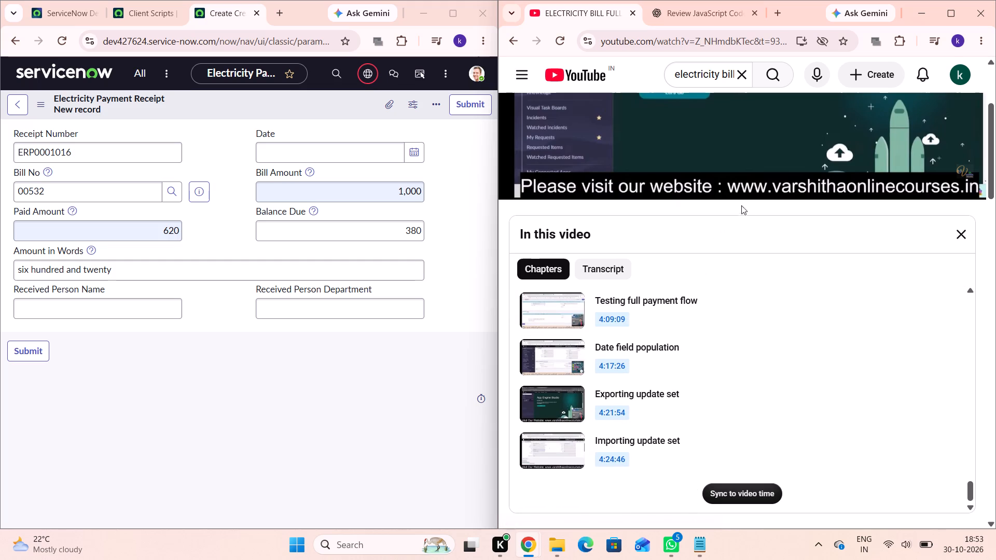
scroll(707, 140, "up", 1)
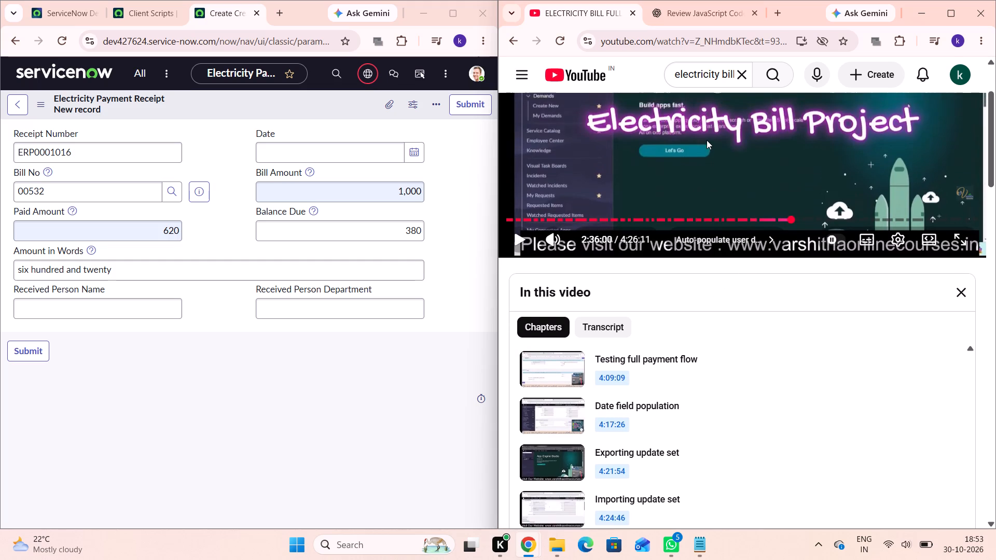
scroll(707, 140, "up", 2)
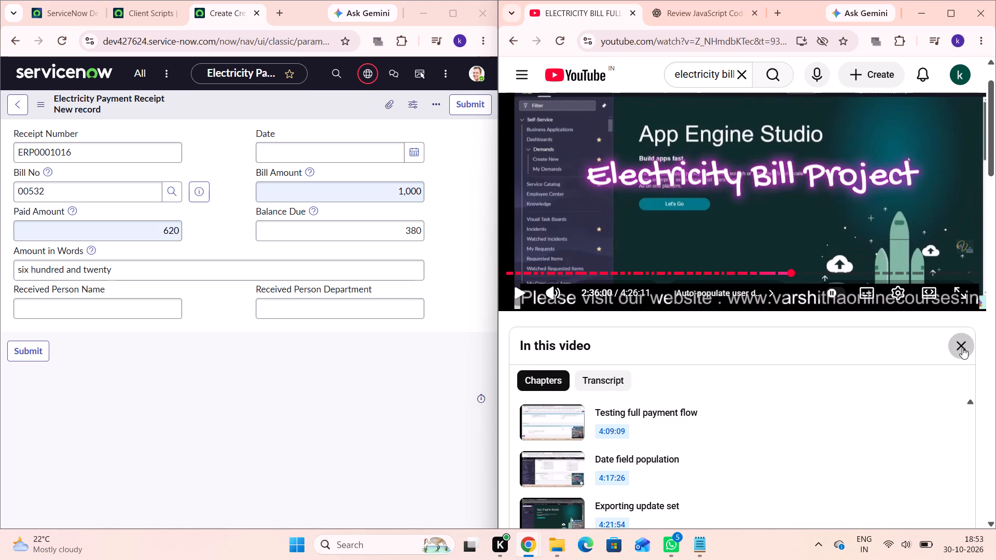
left_click(962, 347)
scroll(833, 220, "up", 2)
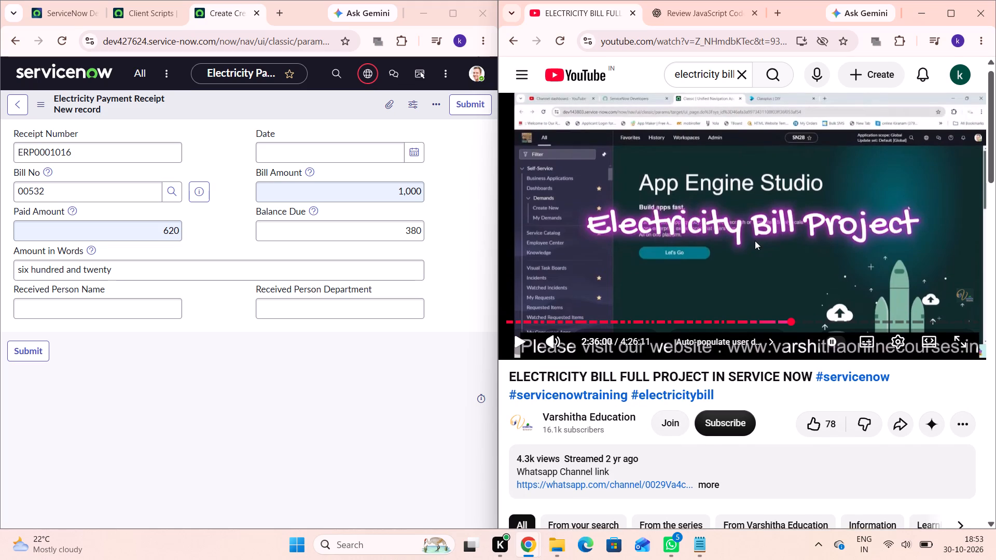
Resume the tutorial, seek ahead to the Login User & User Department section, and pause at 2:36:21.
left_click(755, 241)
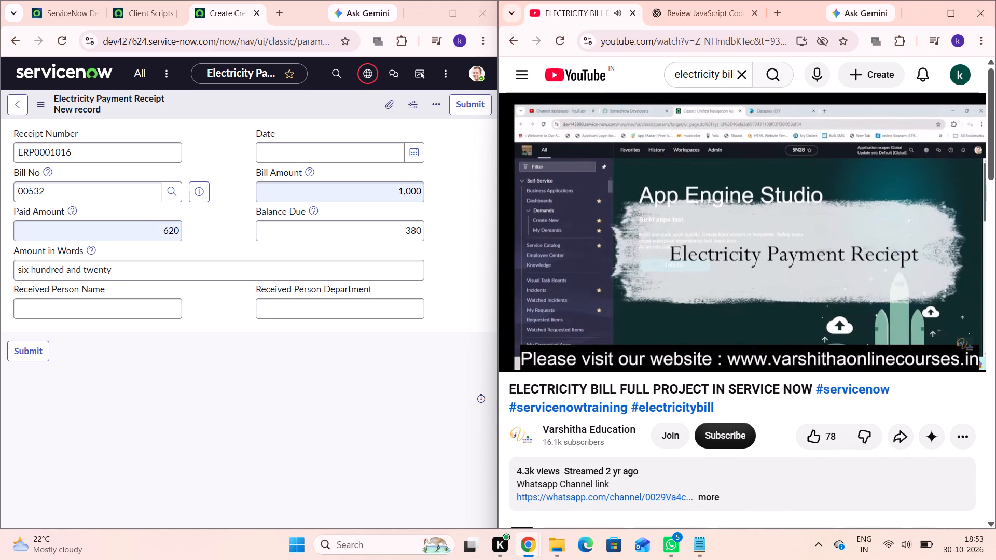
key("Right")
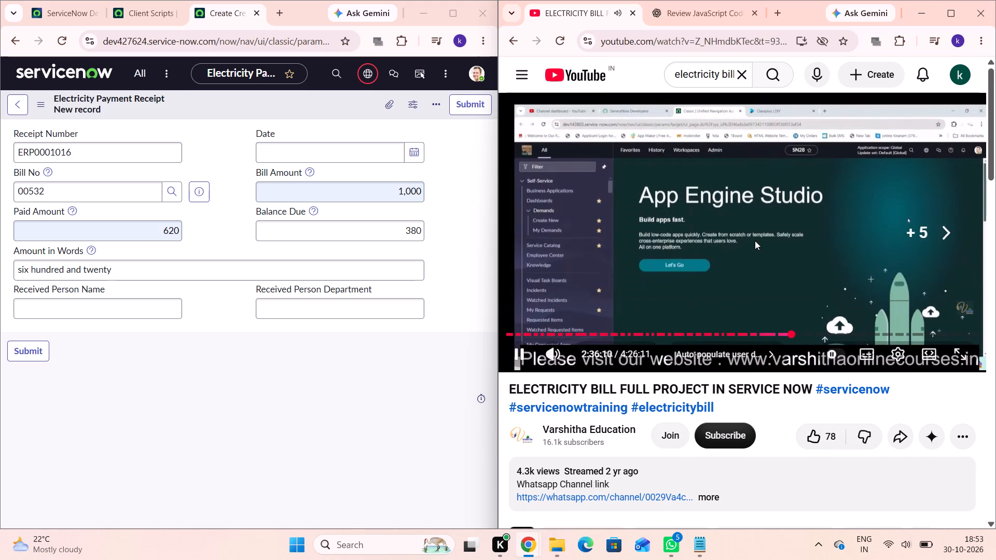
key("Right")
key("Right")
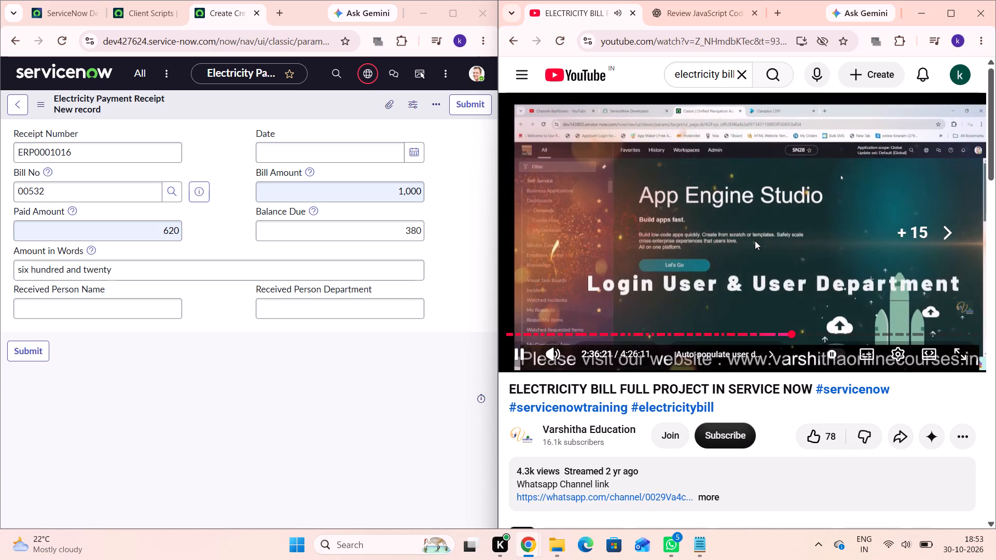
key("Right")
key("Left")
key("Left")
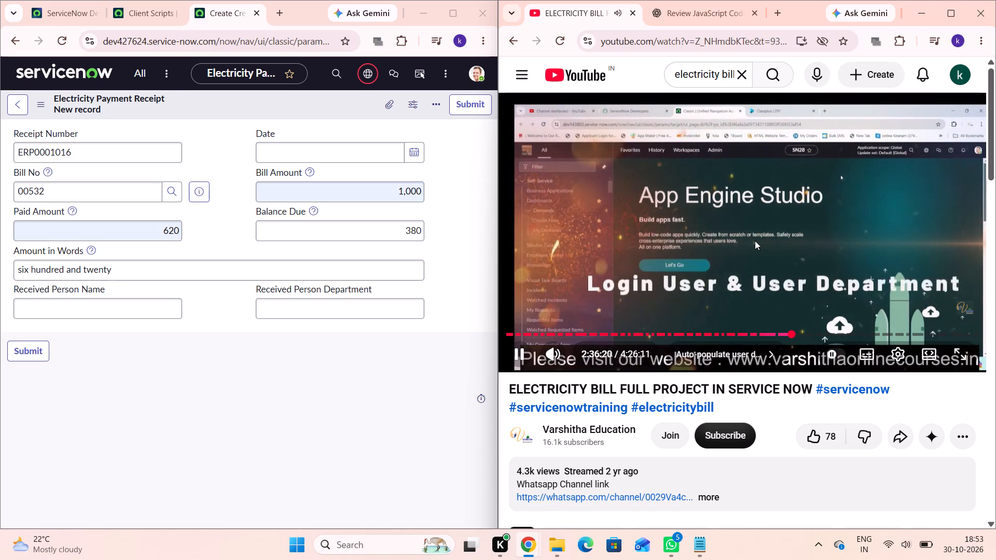
key("space")
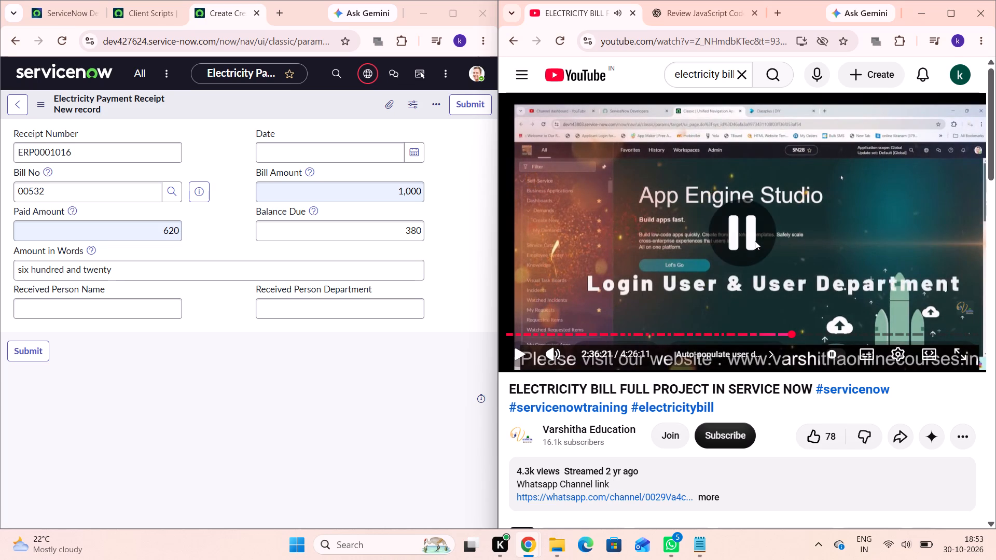
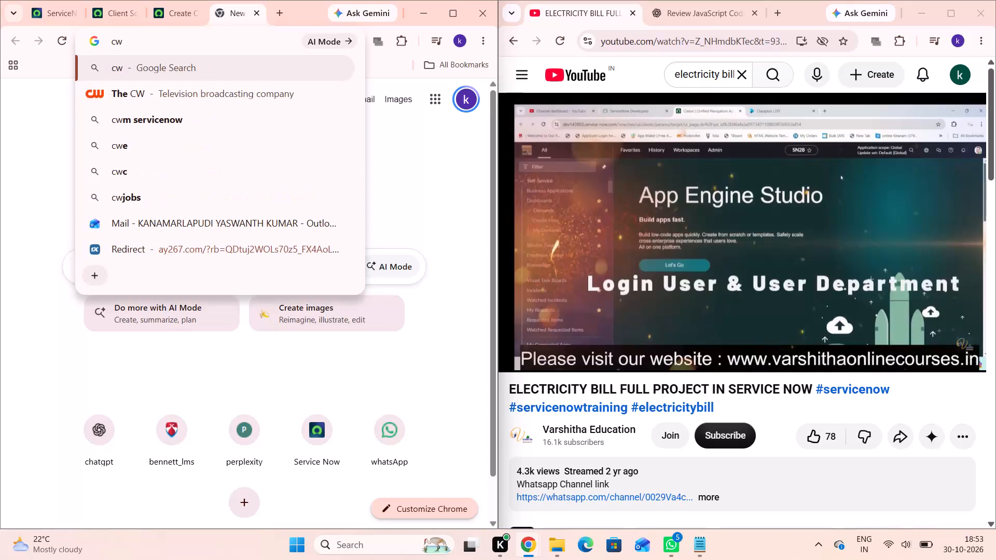
Search the web for "calculate time difference" and open the Calculator.net Time Duration Calculator.
key("BackSpace")
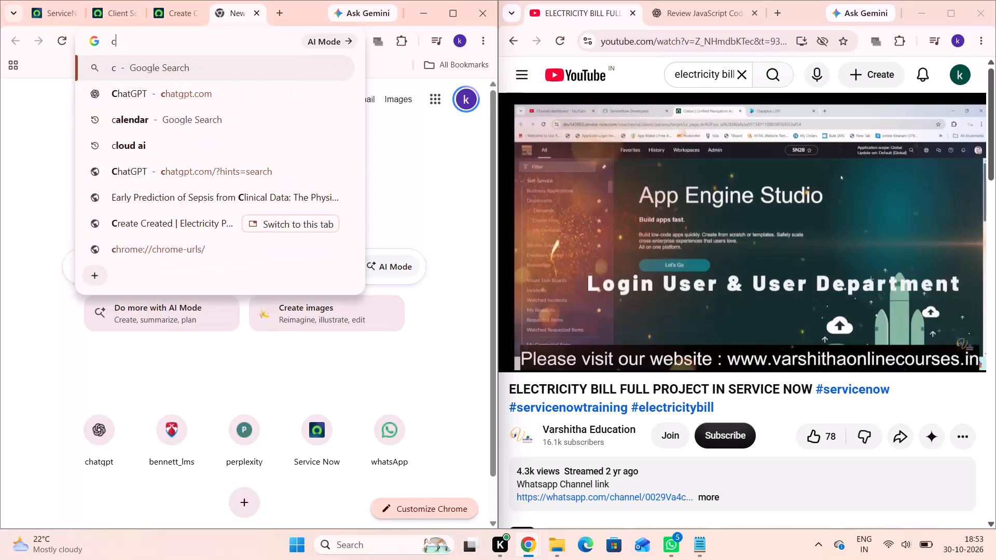
key("a")
type("lculate time")
key("Down")
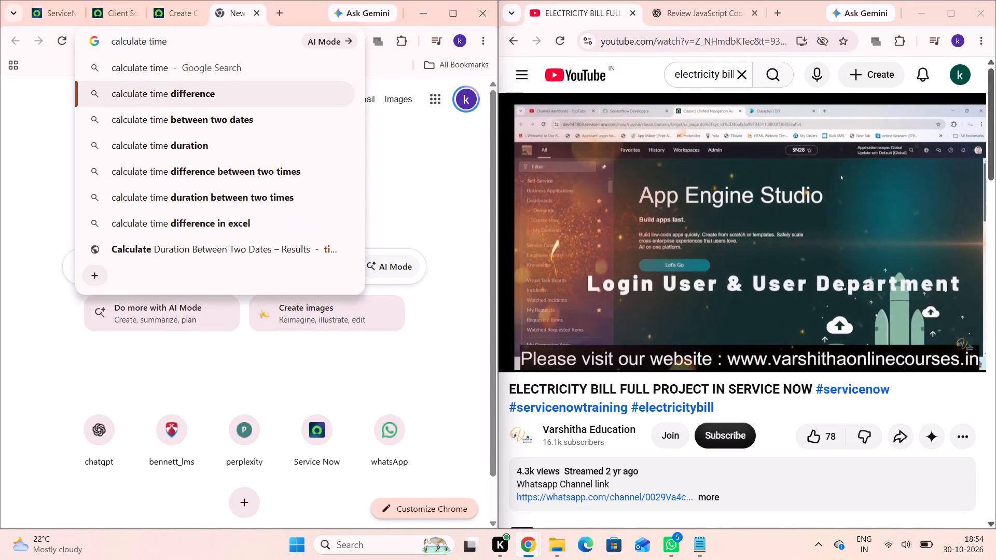
key("Return")
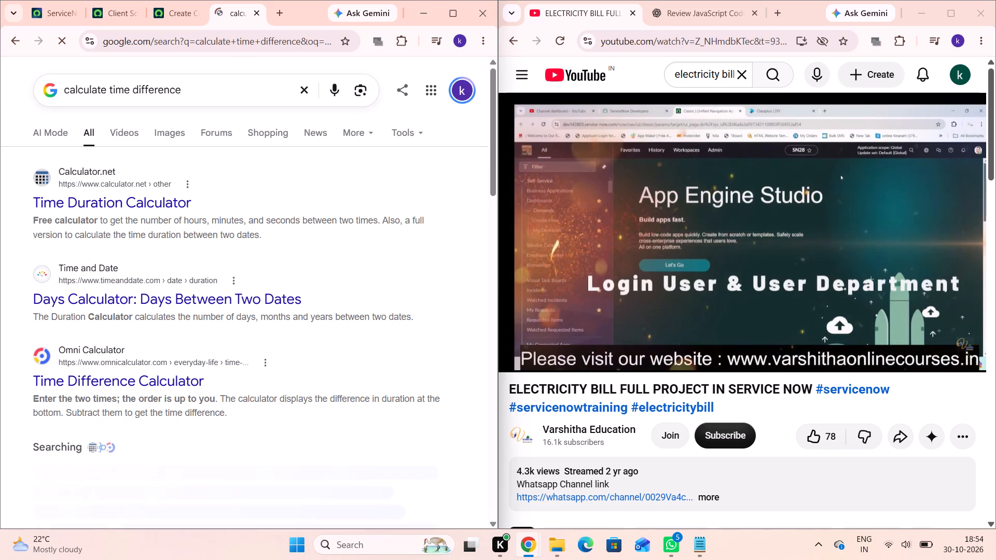
left_click(136, 188)
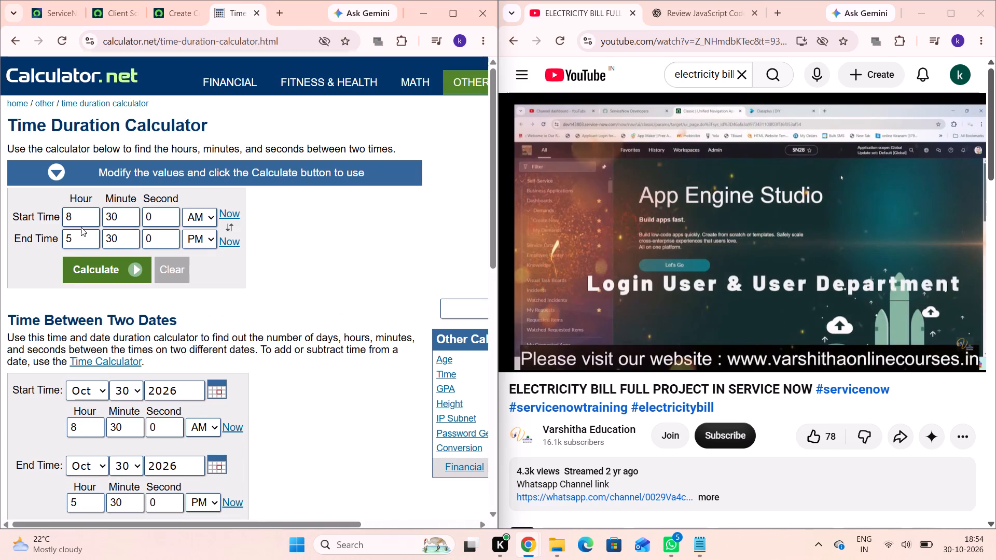
Calculate the duration between a start time of 2:36 and an end time of 4:26.
left_click(85, 215)
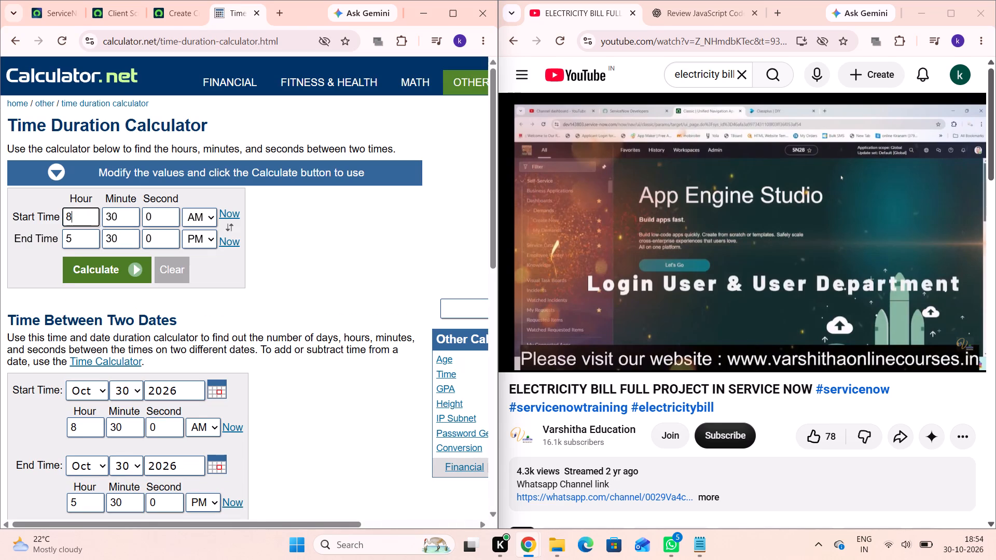
key("BackSpace")
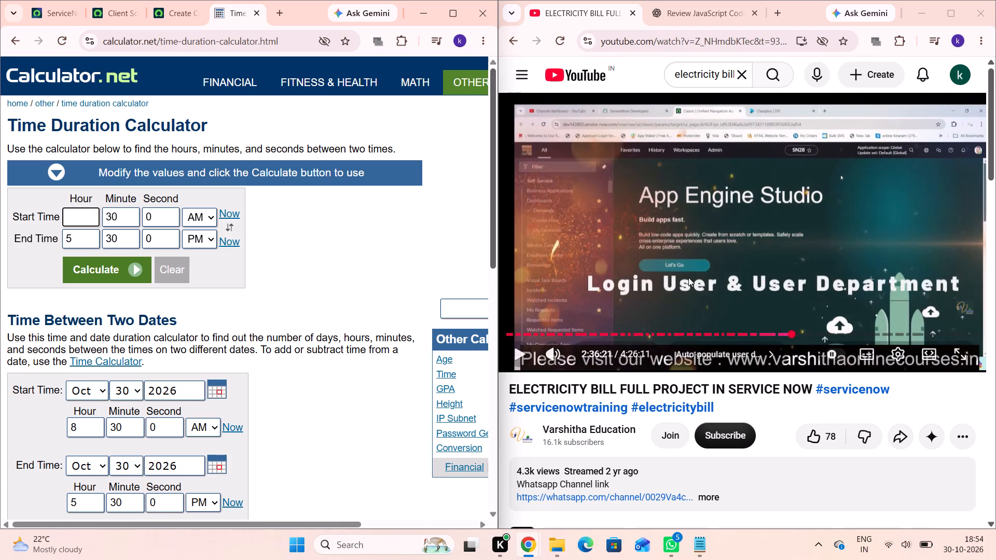
key("2")
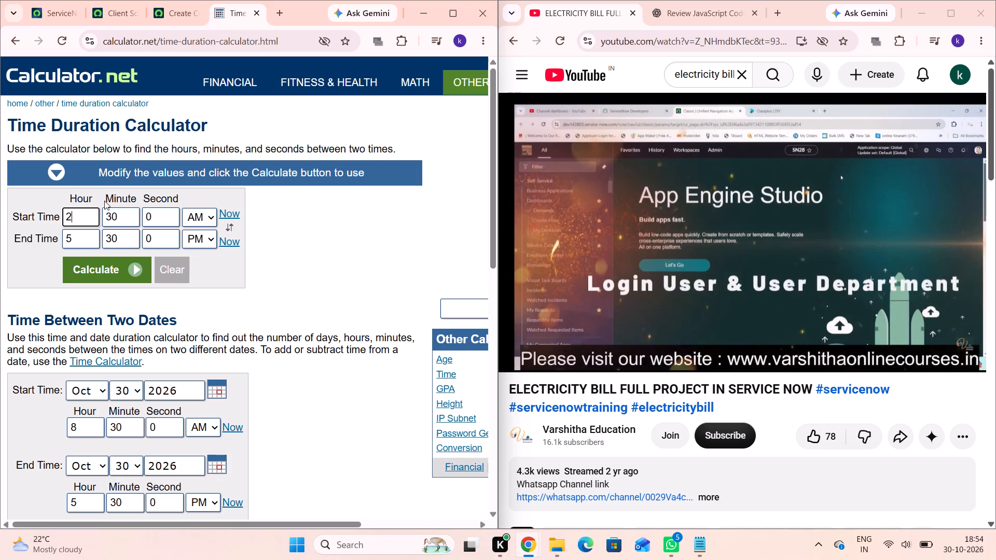
left_click(124, 211)
key("BackSpace")
key("6")
left_click(78, 236)
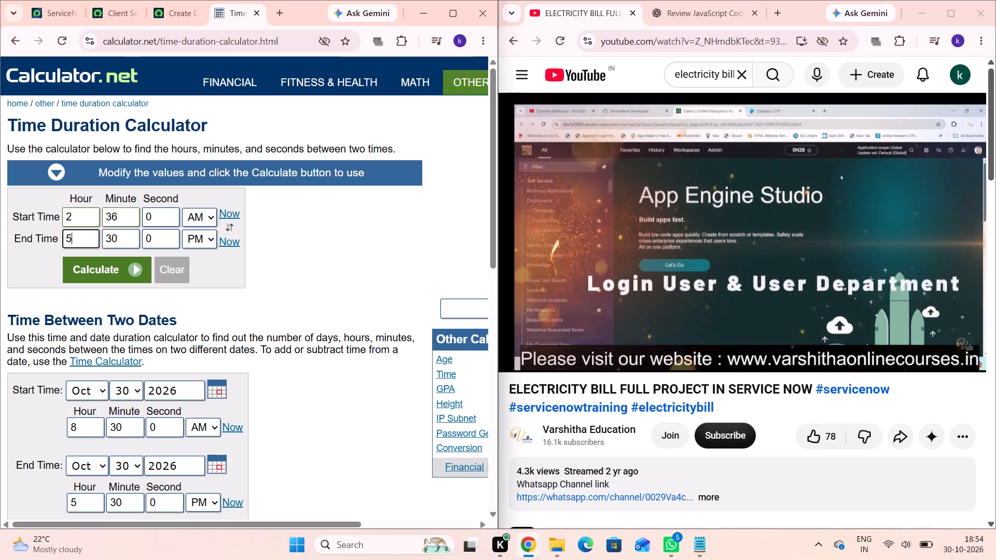
key("BackSpace")
key("4")
left_click(132, 237)
key("BackSpace")
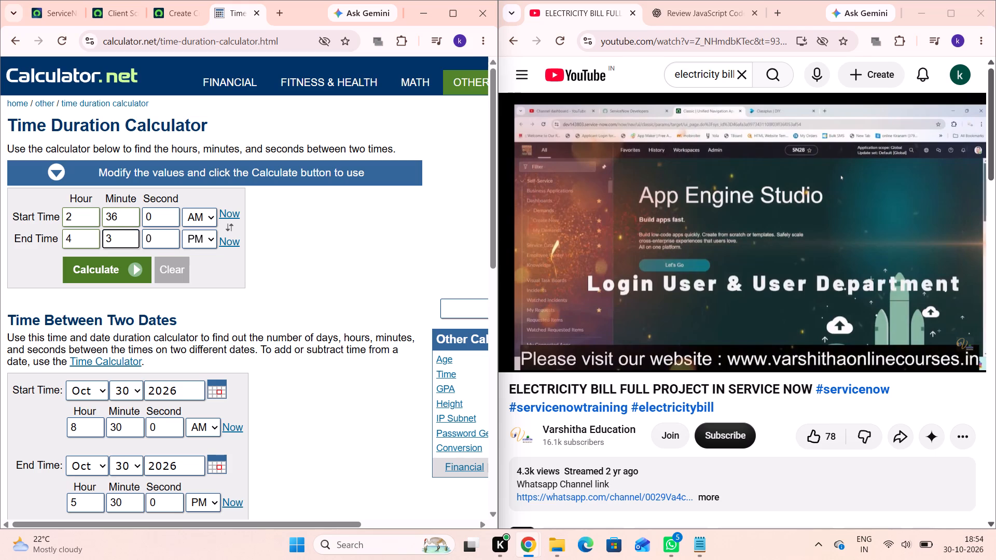
key("BackSpace")
key("2")
key("6")
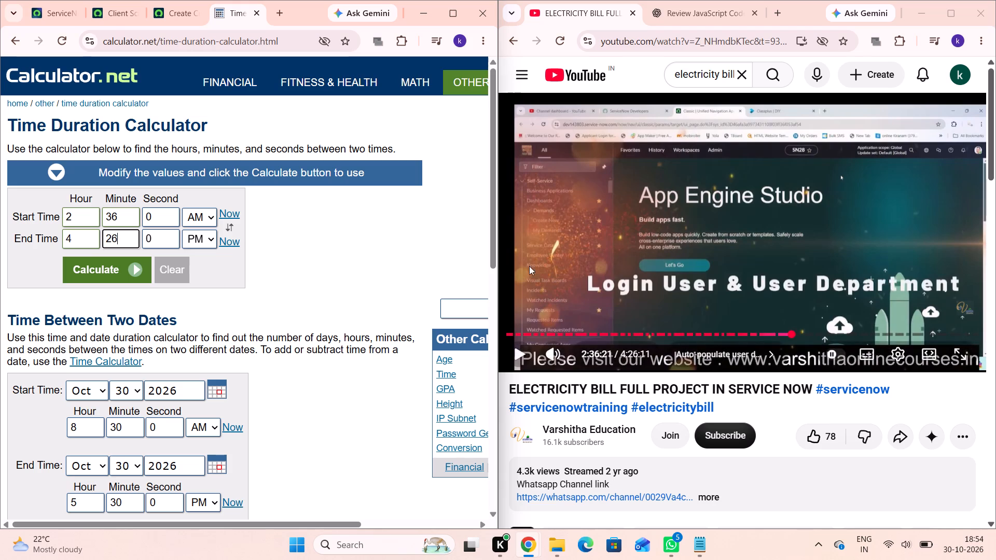
left_click(124, 271)
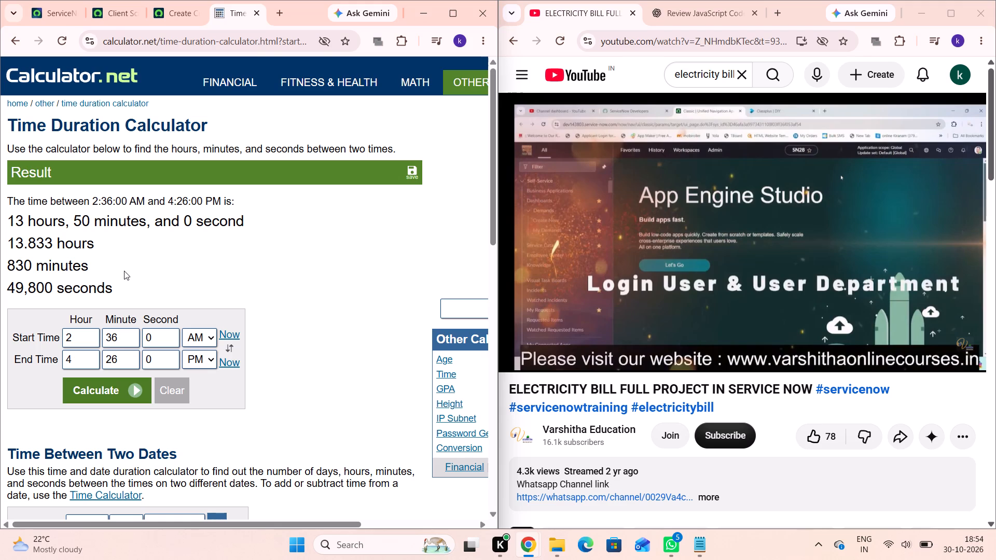
Switch the start time to PM, recalculate the duration, and highlight the hours-and-minutes result.
left_click(193, 339)
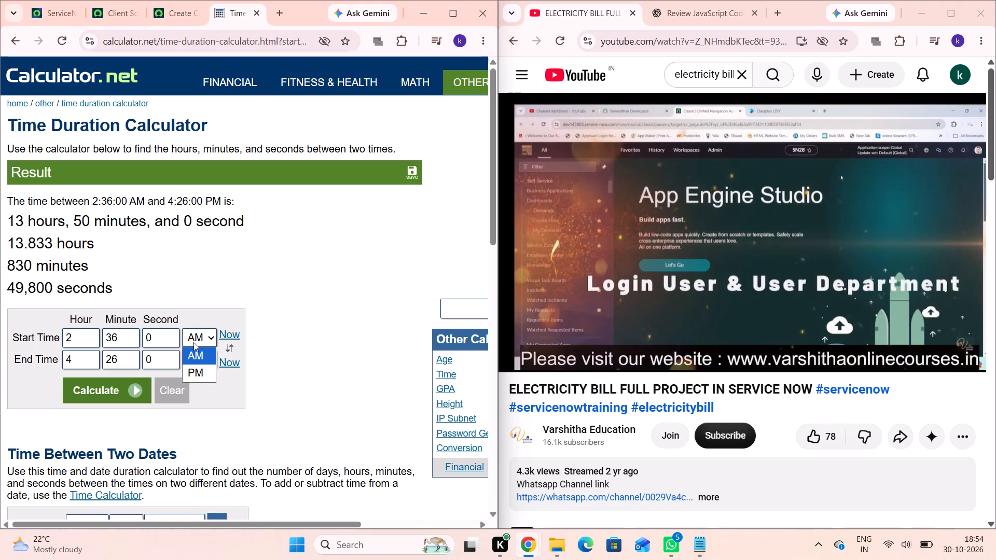
left_click(193, 368)
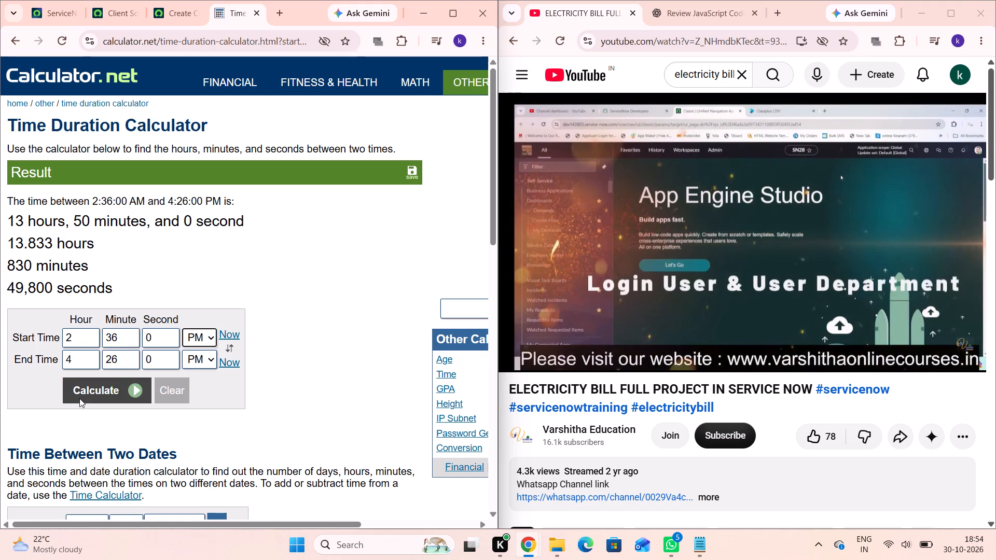
left_click(79, 398)
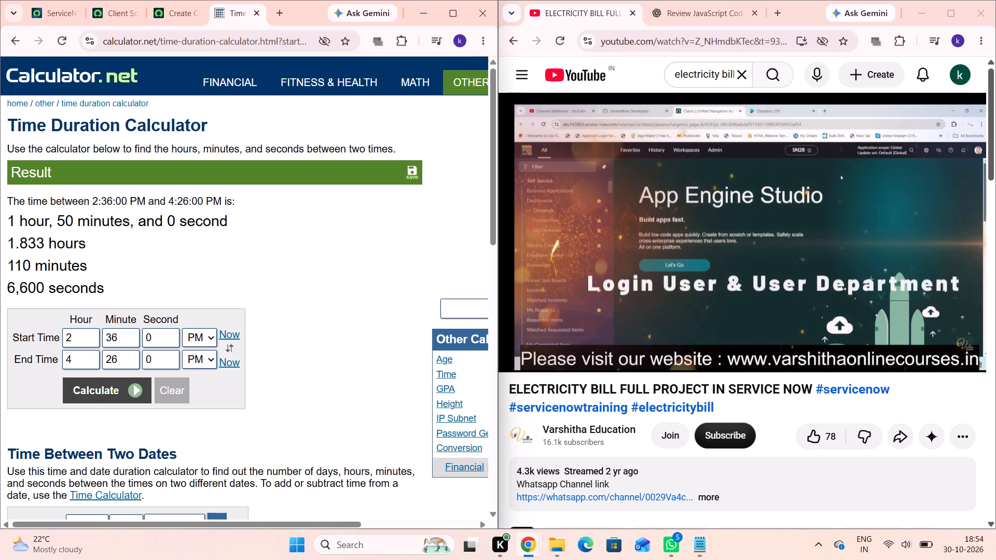
left_click_drag(8, 221, 244, 217)
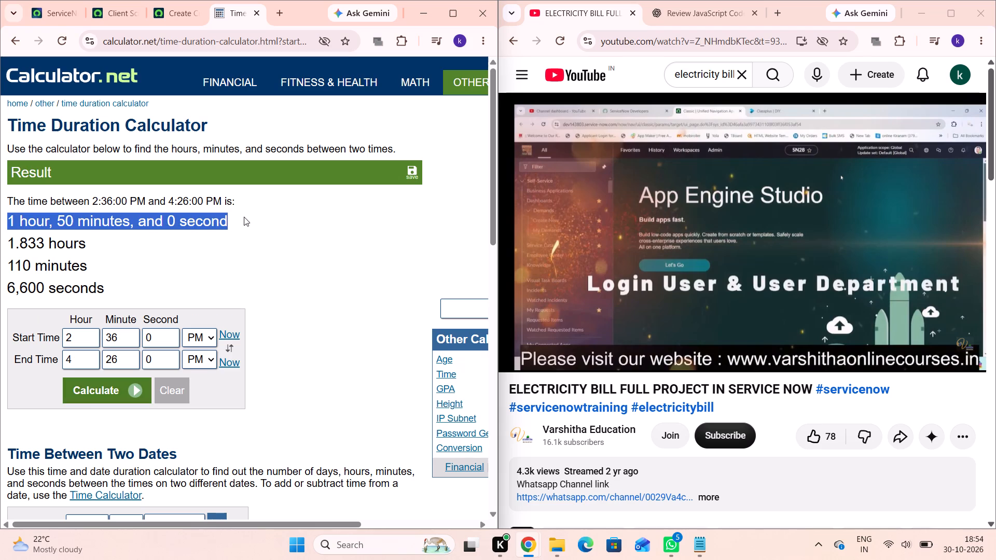
left_click_drag(244, 217, 300, 217)
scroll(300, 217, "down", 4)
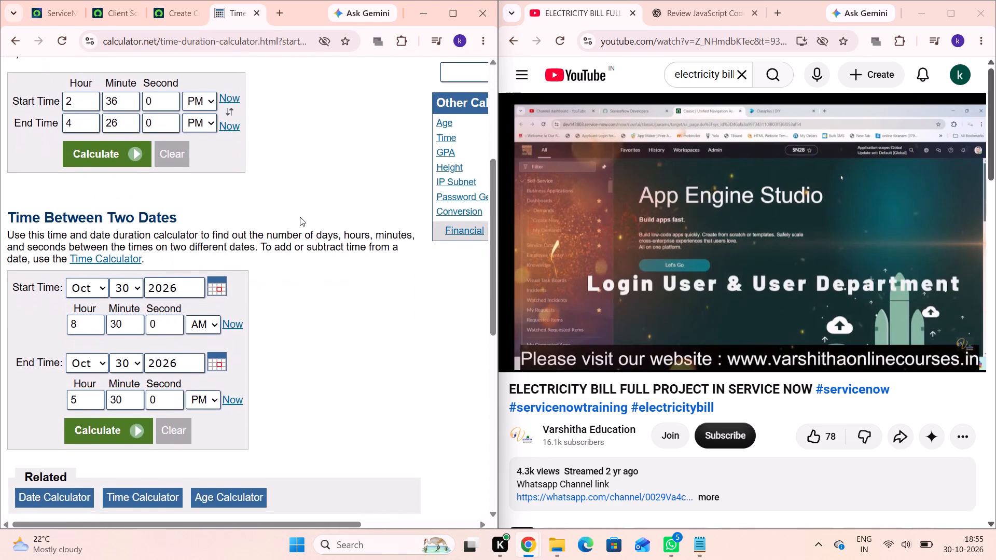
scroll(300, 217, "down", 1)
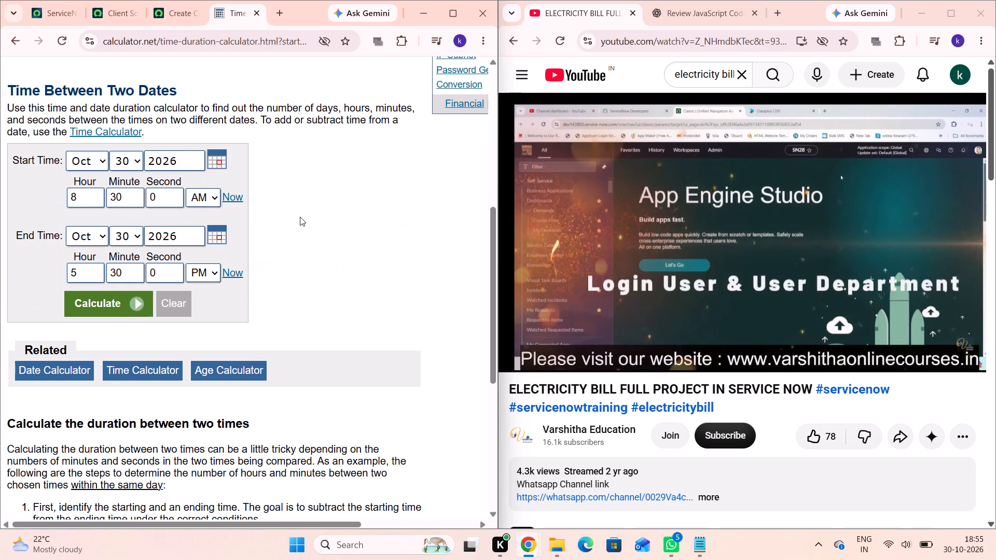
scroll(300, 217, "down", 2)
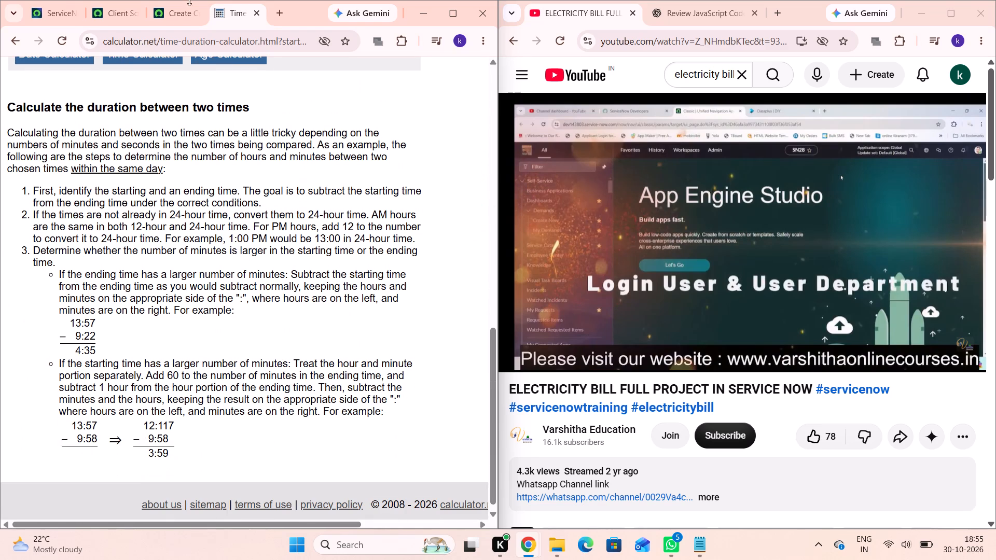
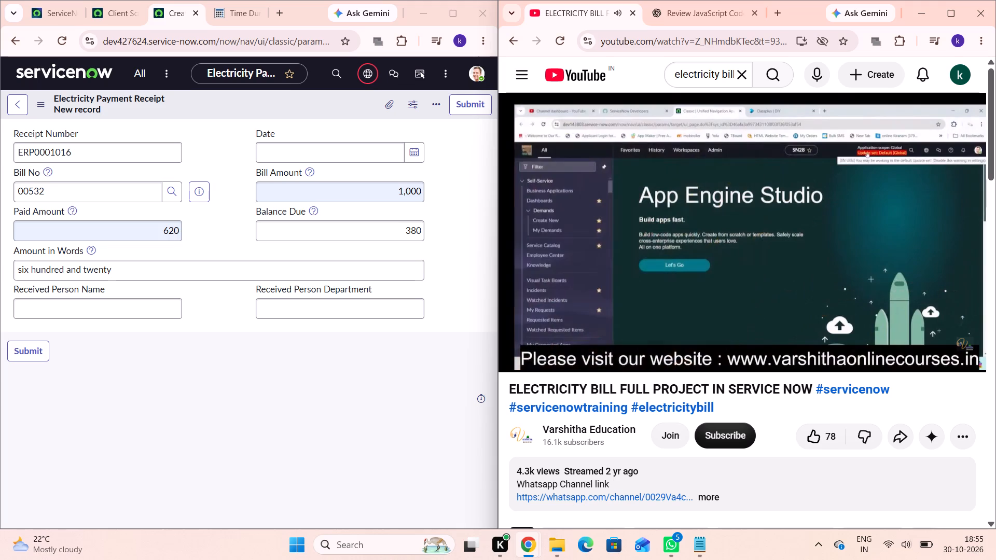
Skip ahead through the tutorial video to review the Electricity Payment Receipt demonstration before the received person auto-population part.
key("Right")
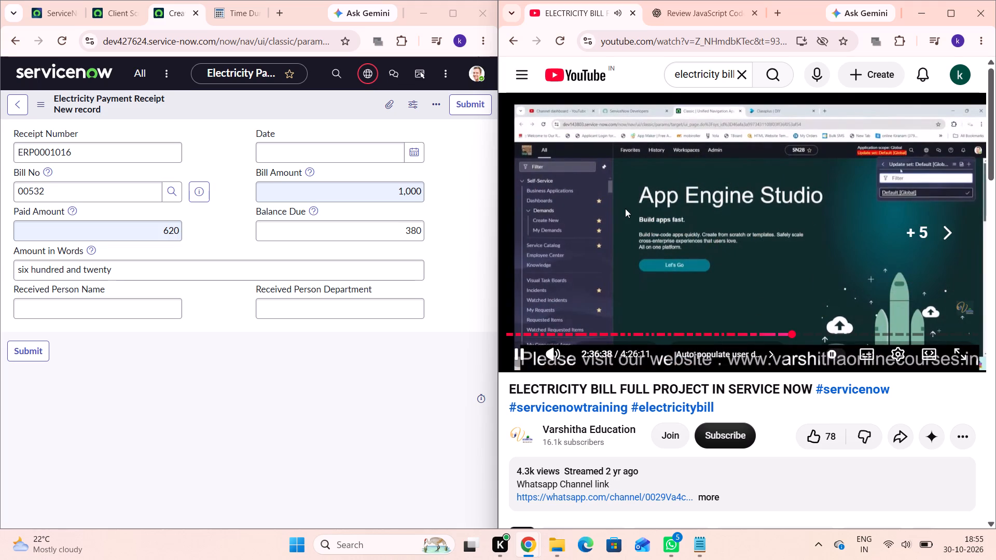
key("Right")
key("Right")
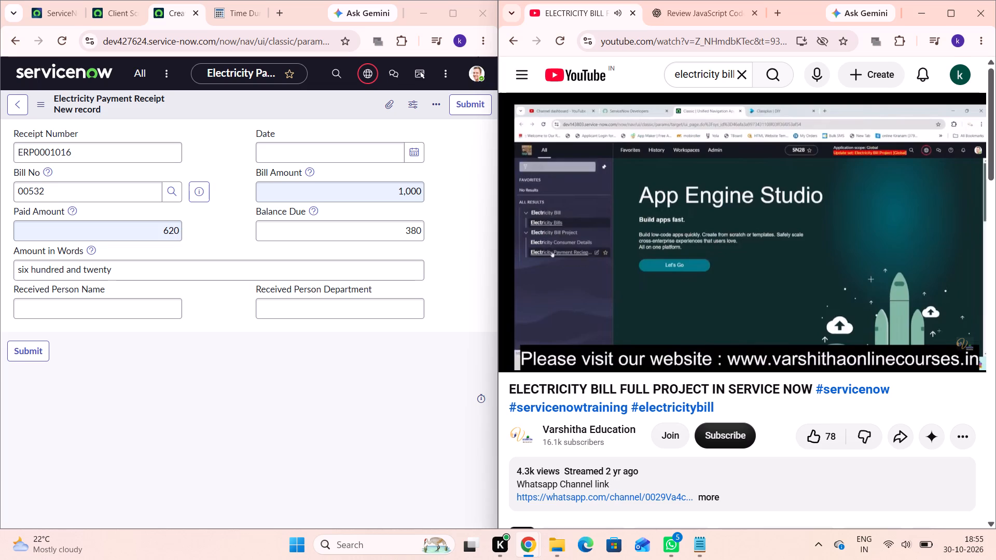
key("space")
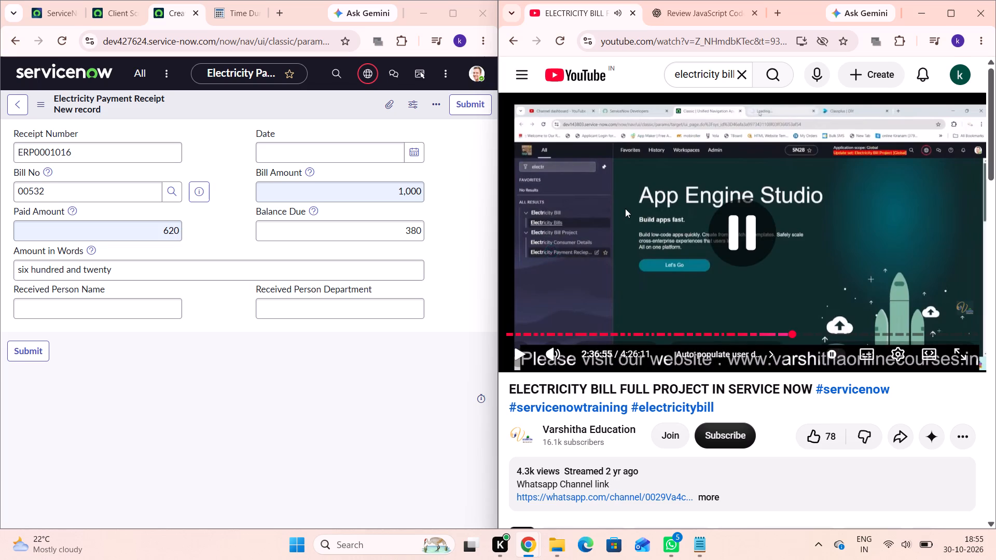
key("space")
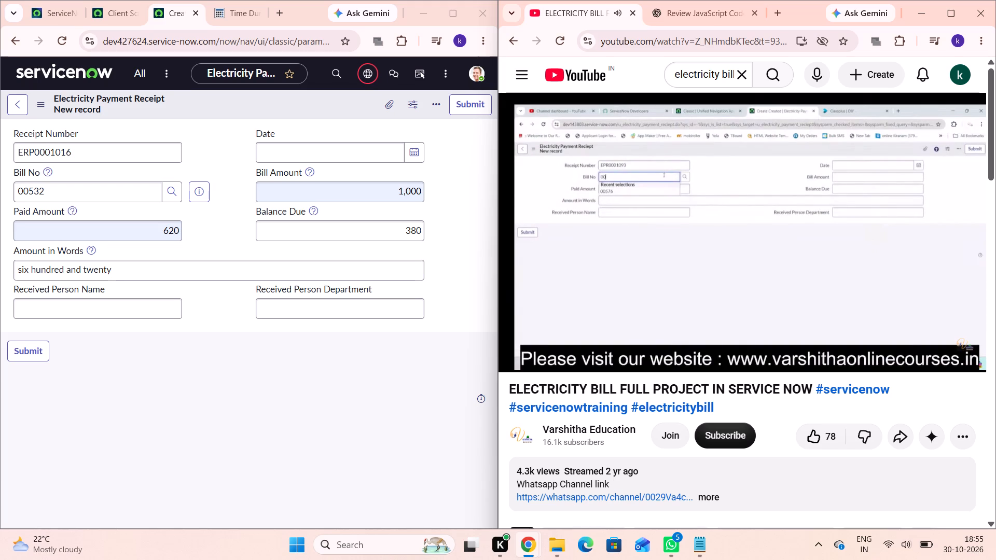
key("Right")
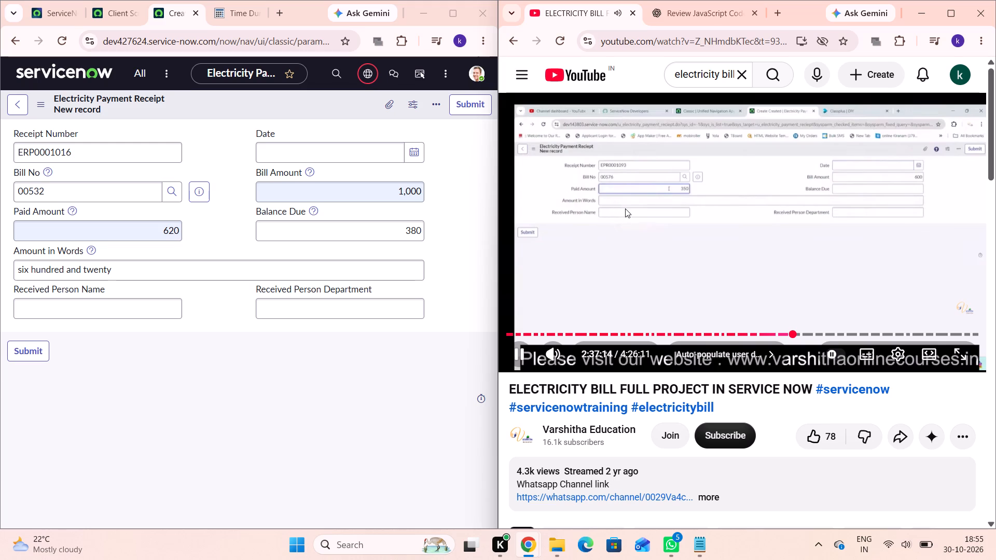
key("Right")
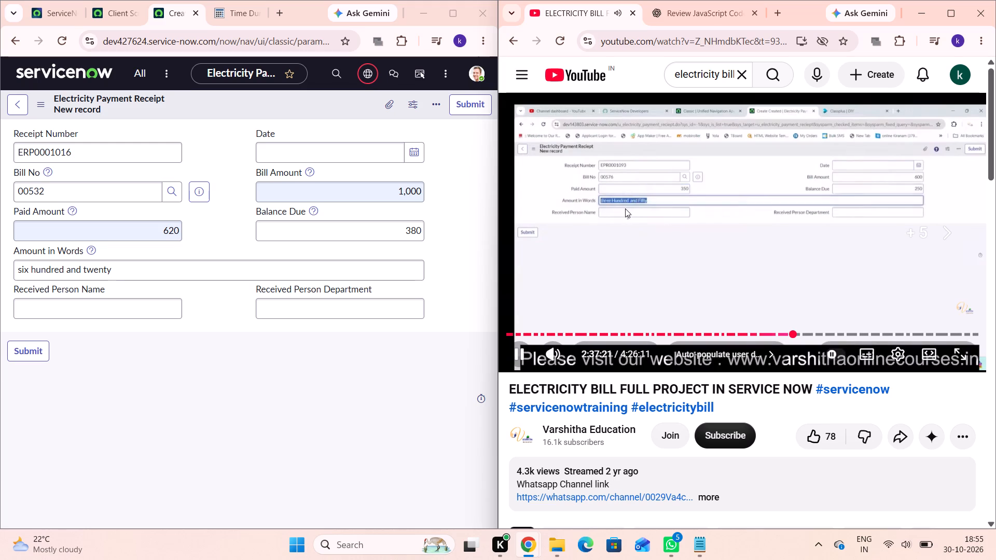
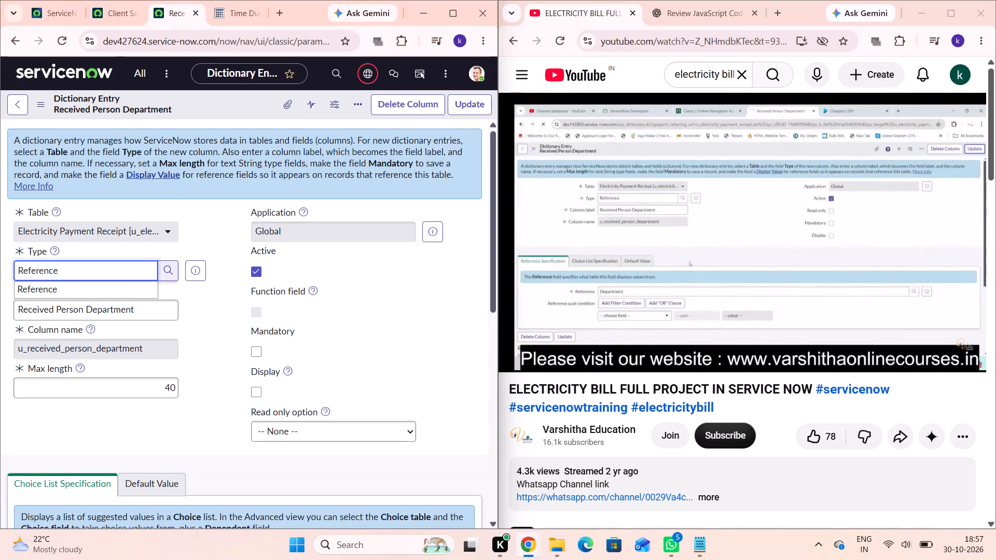
Change the Received Person Department field's type to Reference and set its reference table to Department (cmn_department).
left_click(104, 295)
scroll(104, 295, "down", 1)
left_click(81, 290)
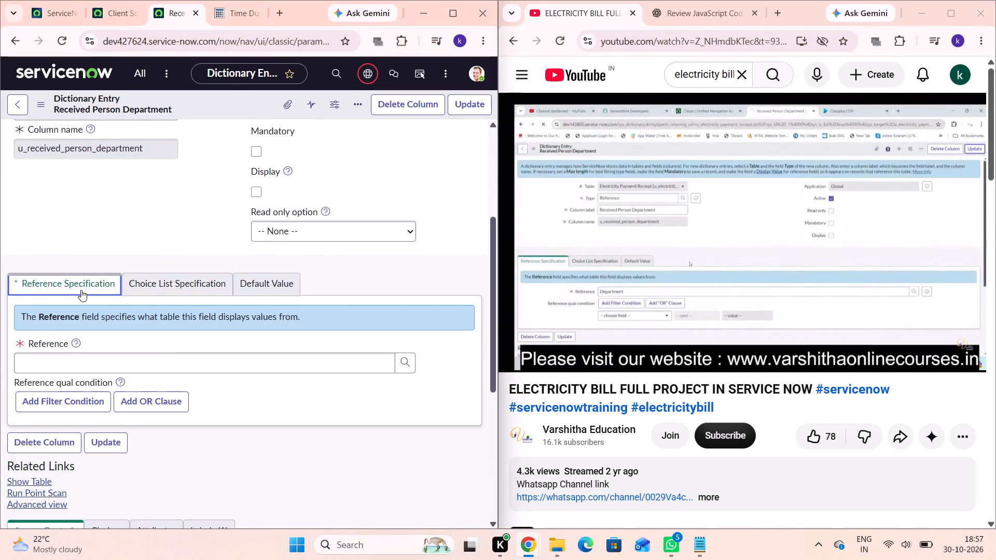
left_click(190, 358)
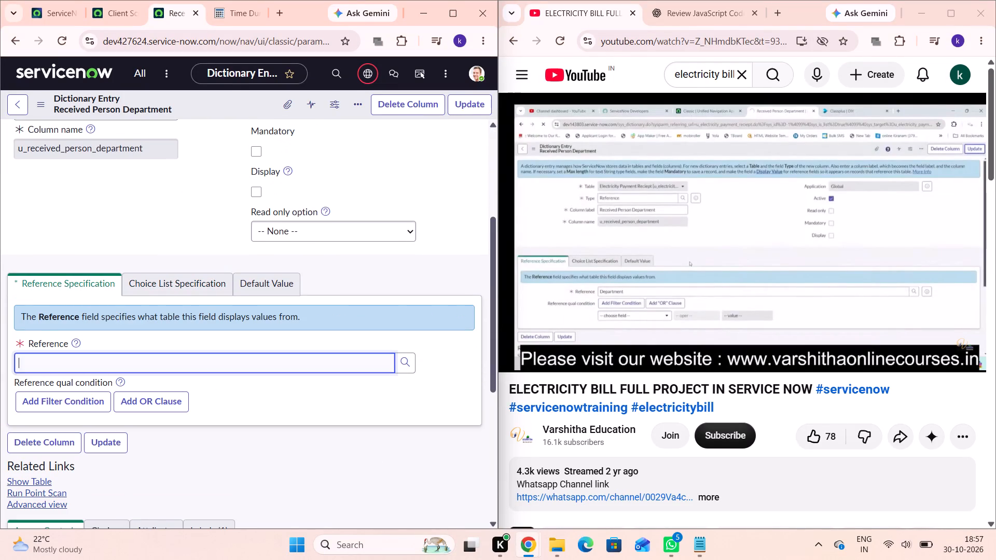
key("d")
type("epartment")
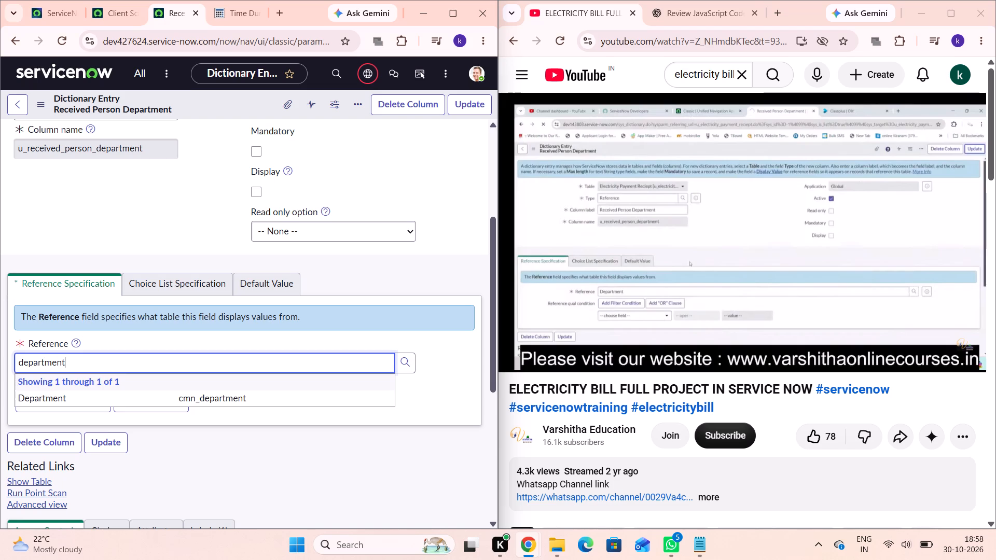
left_click(151, 396)
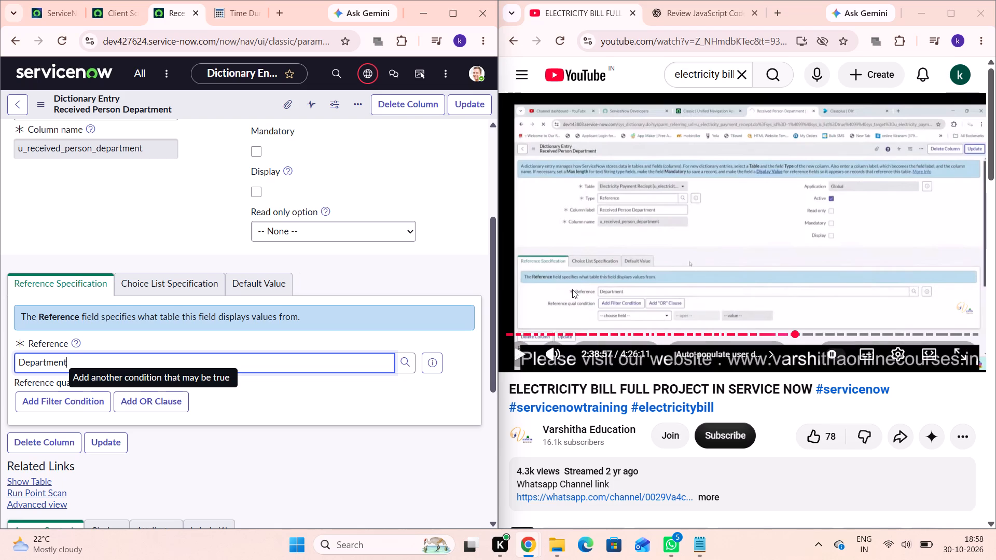
Watch the tutorial up to the new Electricity Payment Receipt form, and save the Received Person Department dictionary entry.
left_click(709, 249)
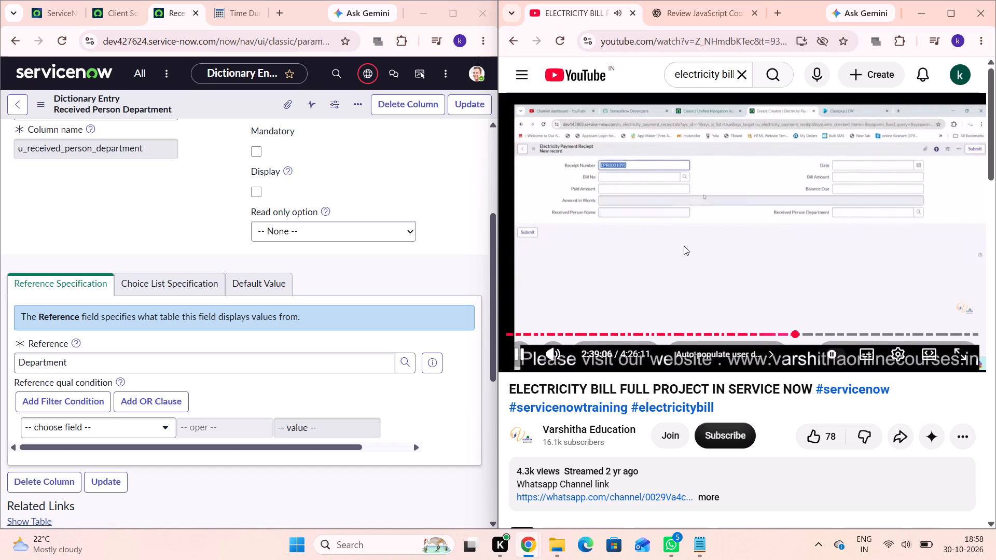
left_click(662, 181)
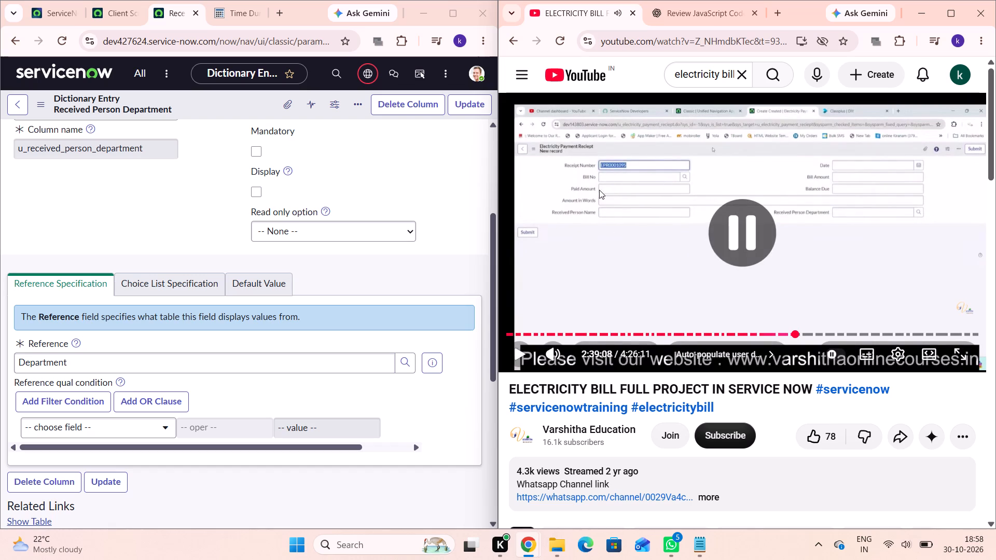
right_click(229, 96)
left_click(238, 103)
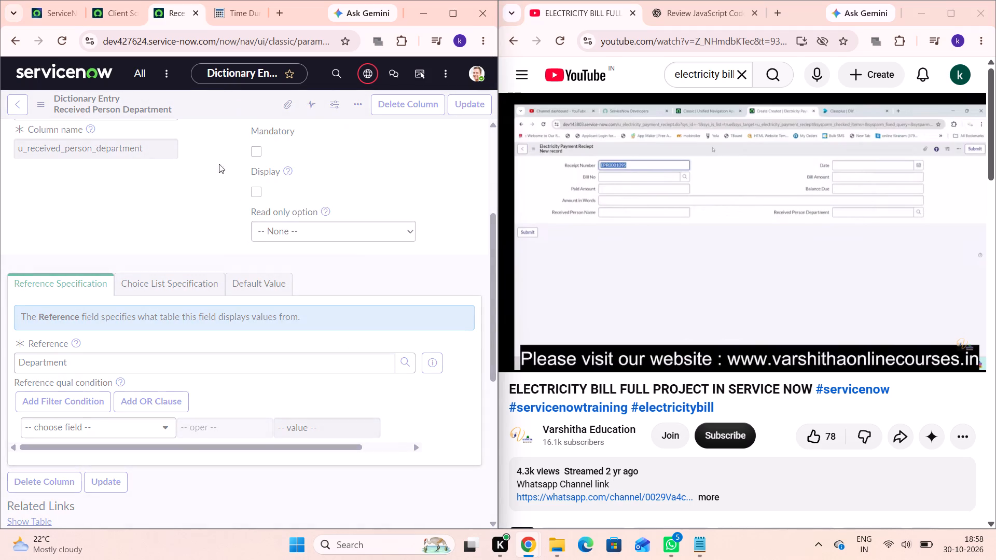
scroll(201, 210, "up", 2)
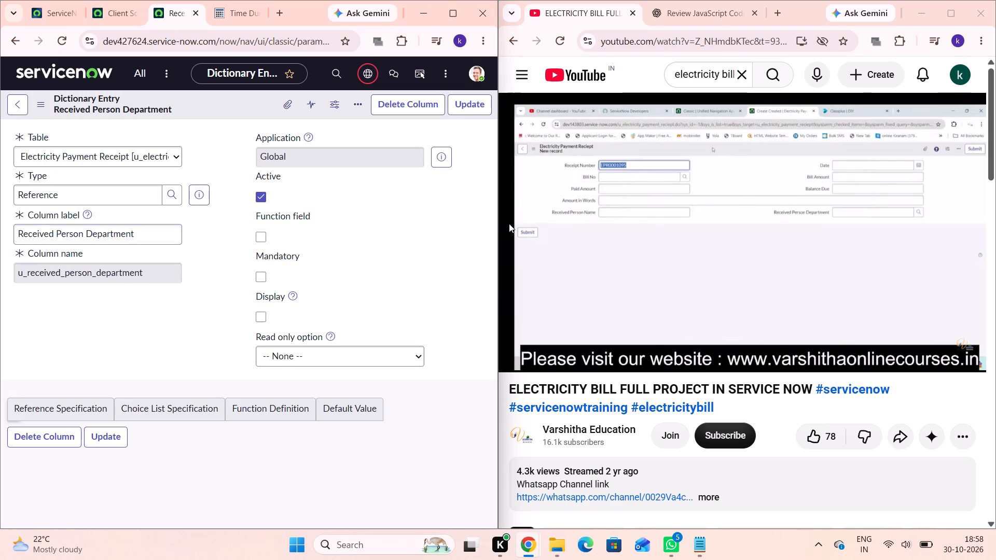
Play the tutorial on to the part where a new Business Rule record is opened, and pause it there.
left_click(654, 223)
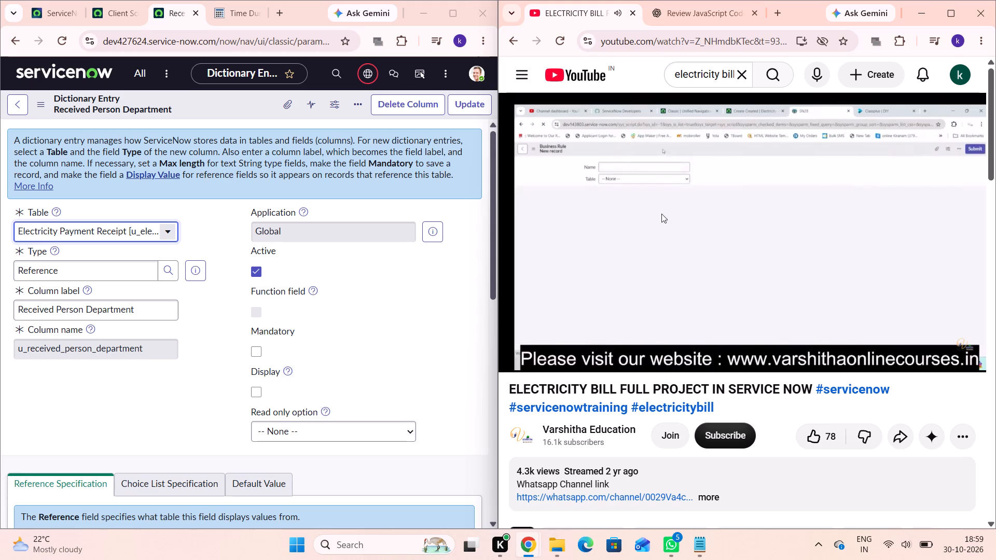
left_click(673, 210)
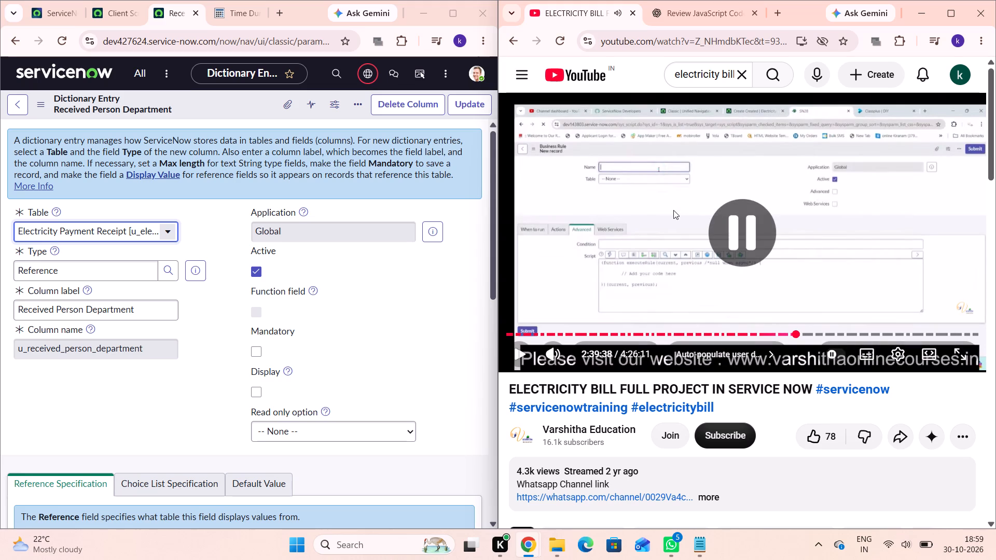
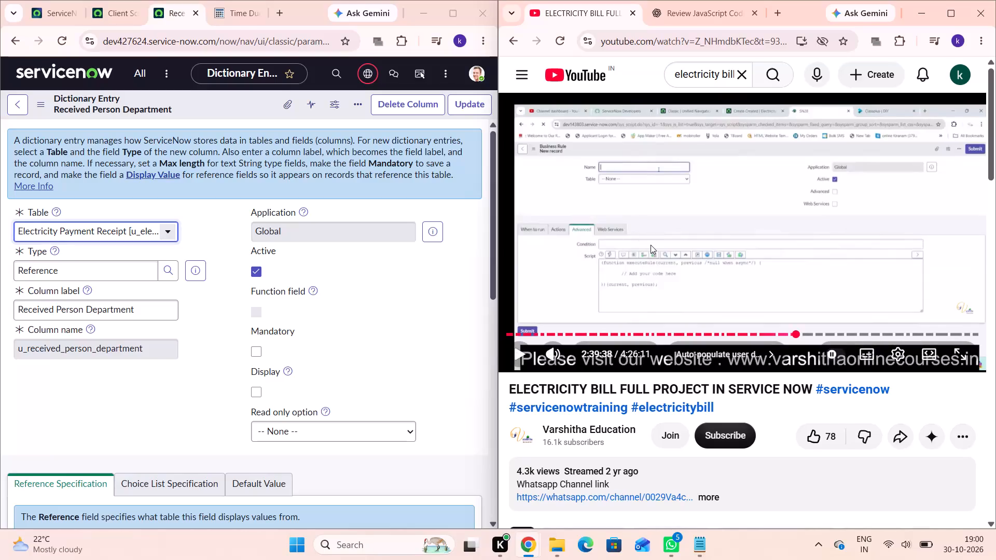
Play the tutorial on through the part where the new business rule's name is being entered.
left_click(651, 245)
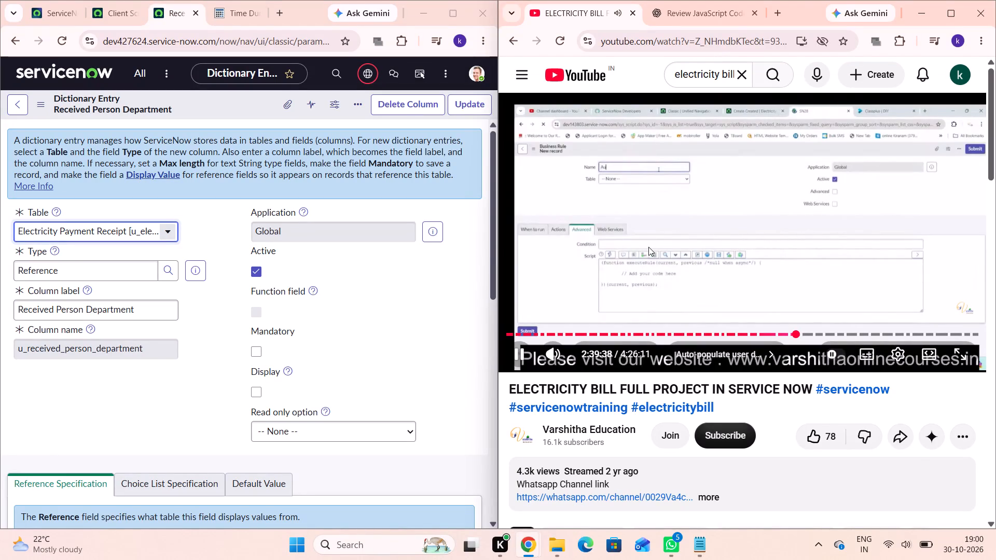
left_click(648, 247)
left_click(600, 352)
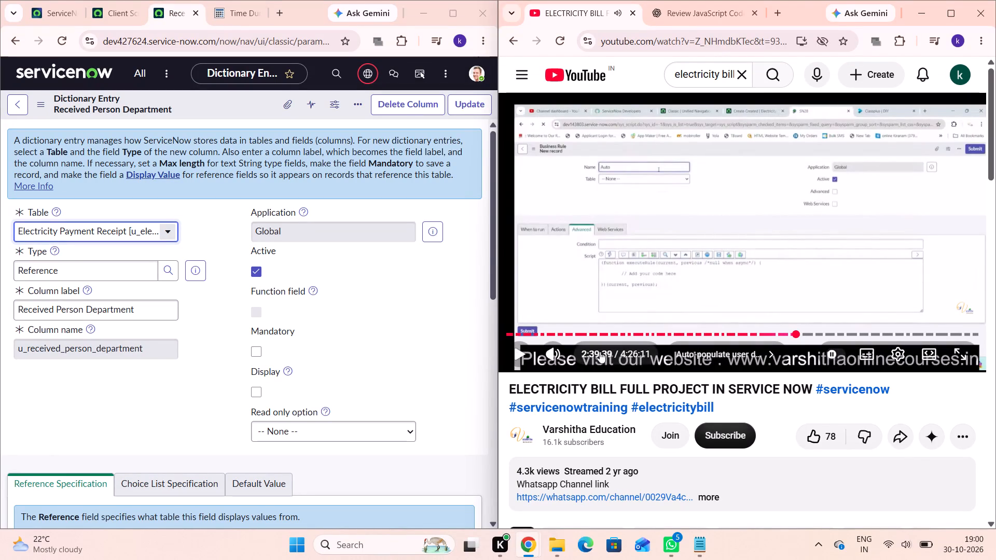
left_click(704, 256)
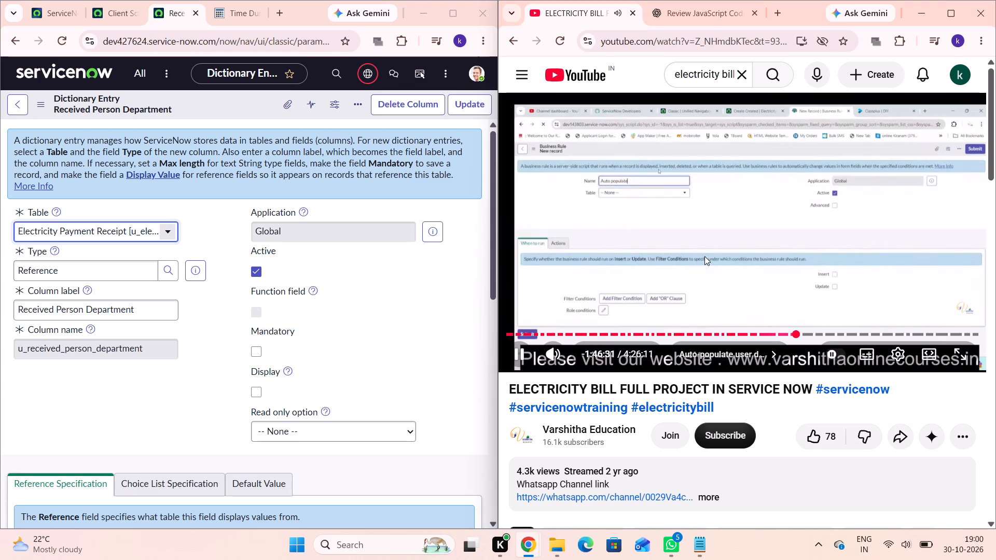
left_click(692, 257)
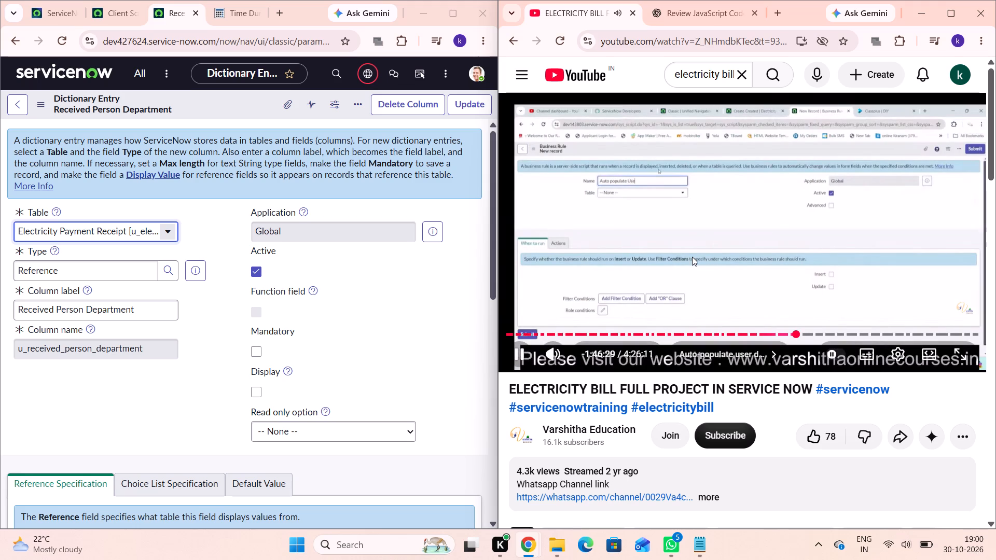
Find Business Rules under System Definition and start a new business rule record.
left_click(153, 71)
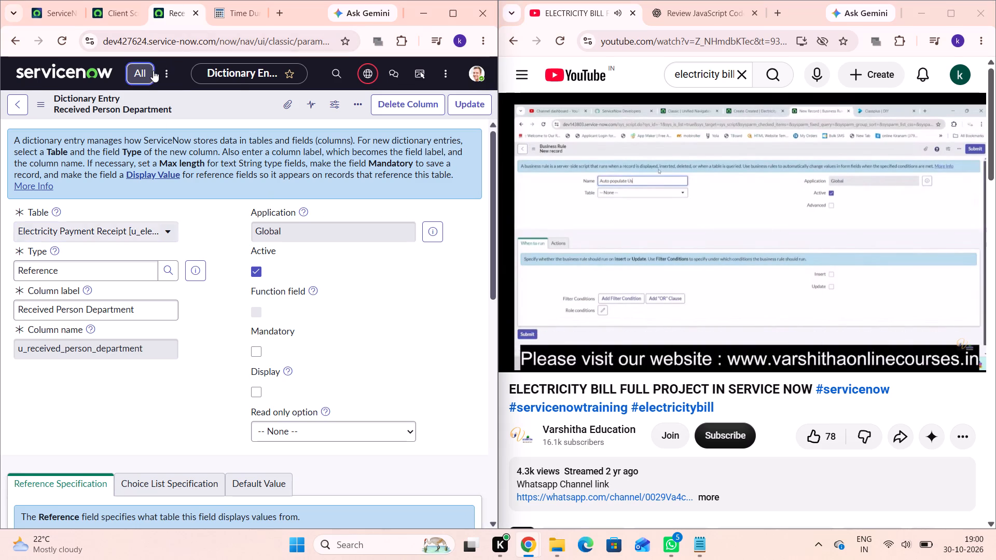
left_click(126, 108)
type("busins")
key("BackSpace")
type("ess rule")
key("s")
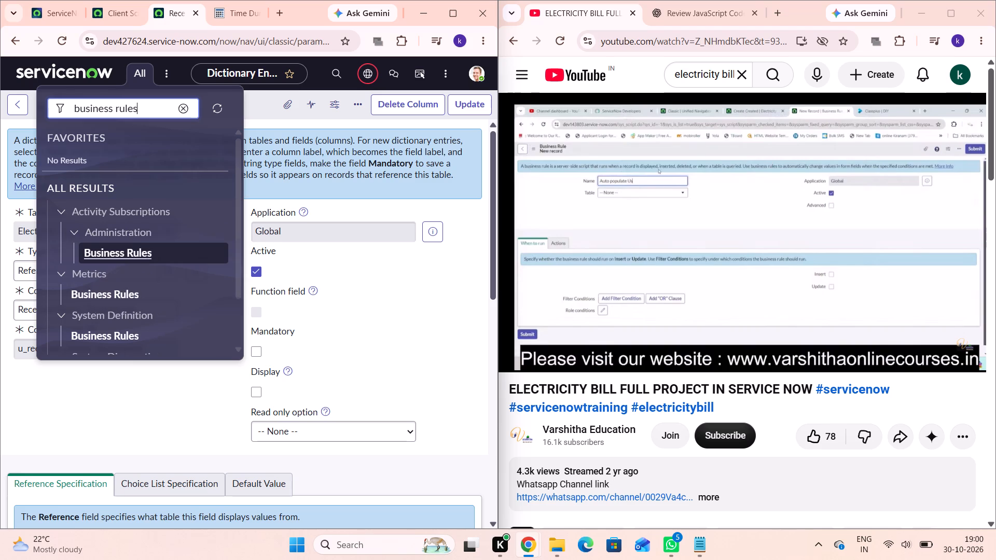
scroll(114, 271, "down", 2)
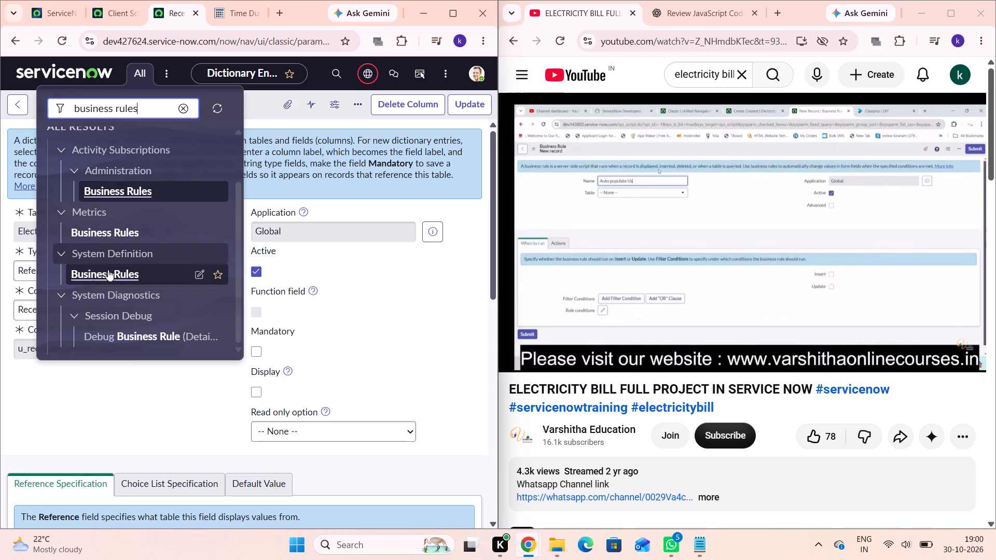
left_click(108, 270)
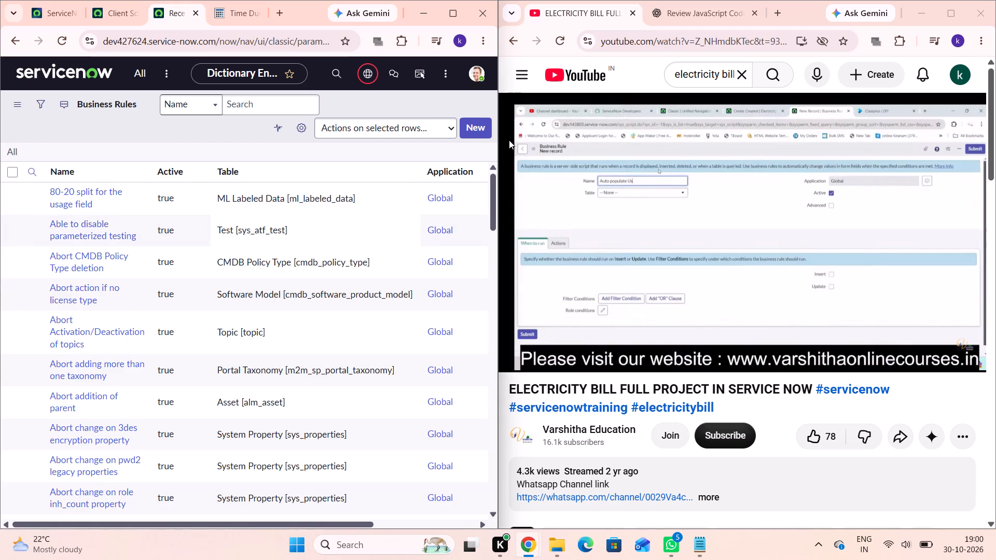
left_click(467, 134)
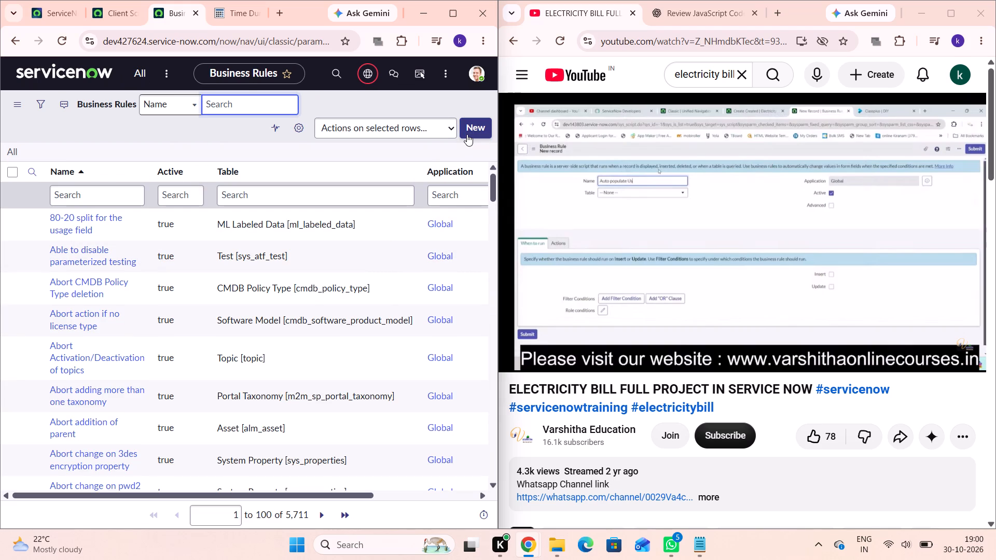
left_click(684, 189)
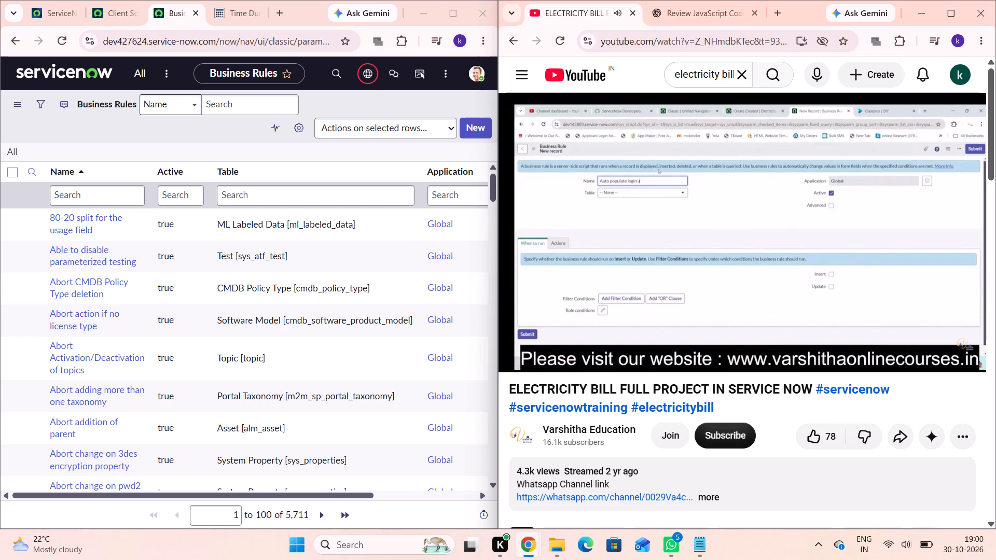
left_click(471, 125)
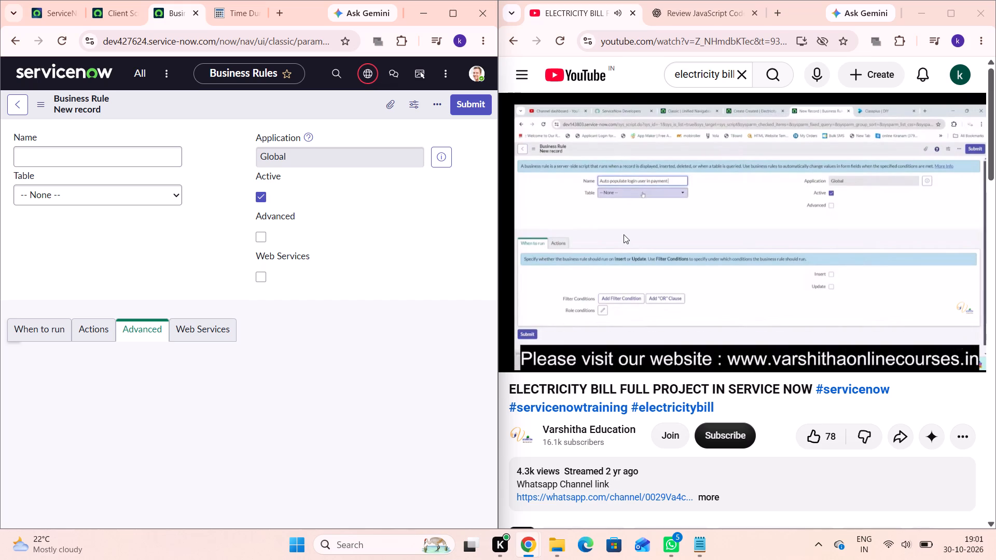
Pause the tutorial and name the business rule "Auto populate login user in payment".
left_click(624, 234)
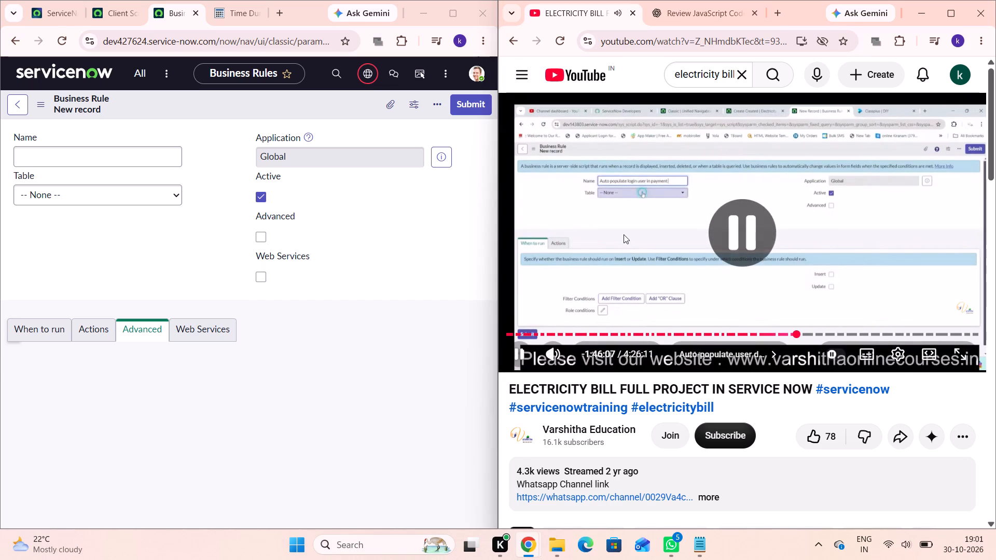
left_click(124, 162)
type("Auto")
key("space")
type("populate login user in payment")
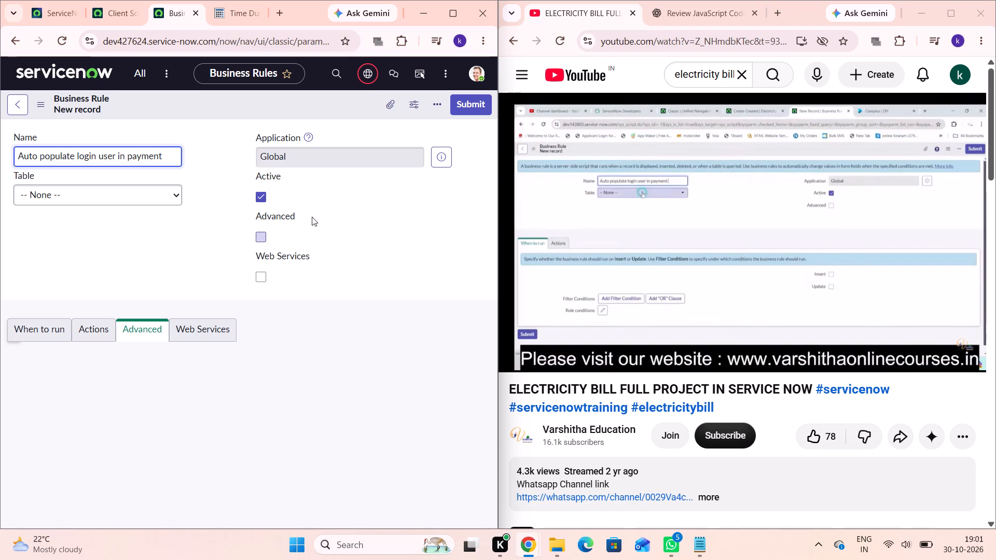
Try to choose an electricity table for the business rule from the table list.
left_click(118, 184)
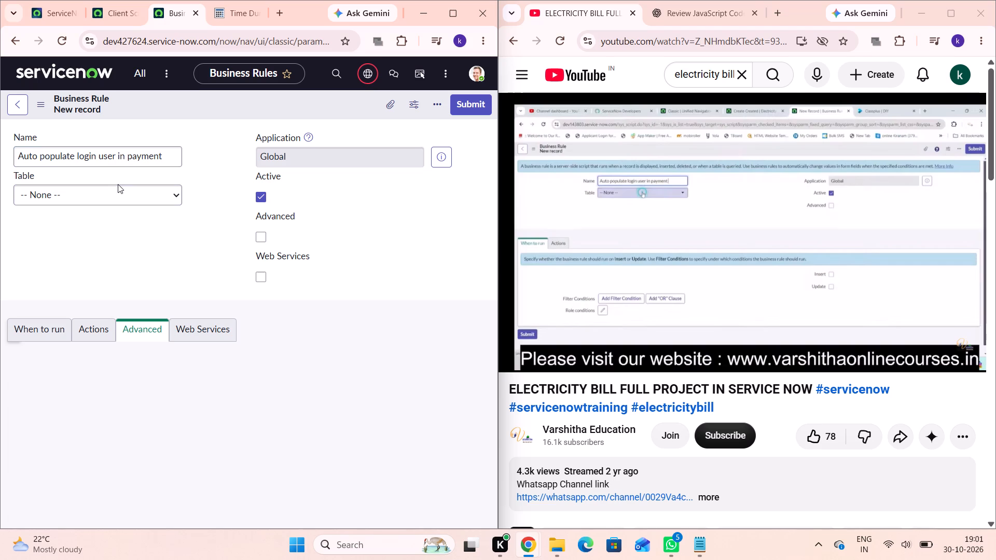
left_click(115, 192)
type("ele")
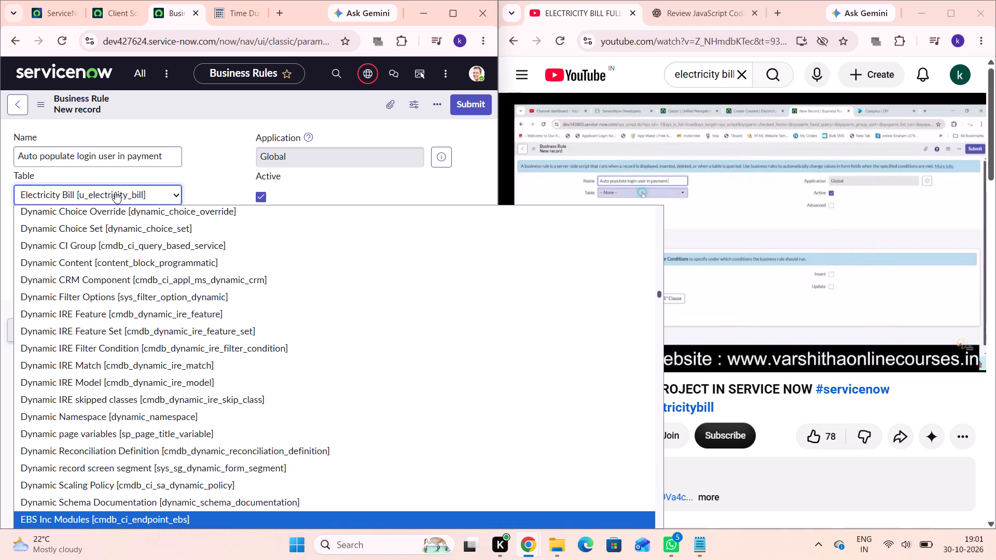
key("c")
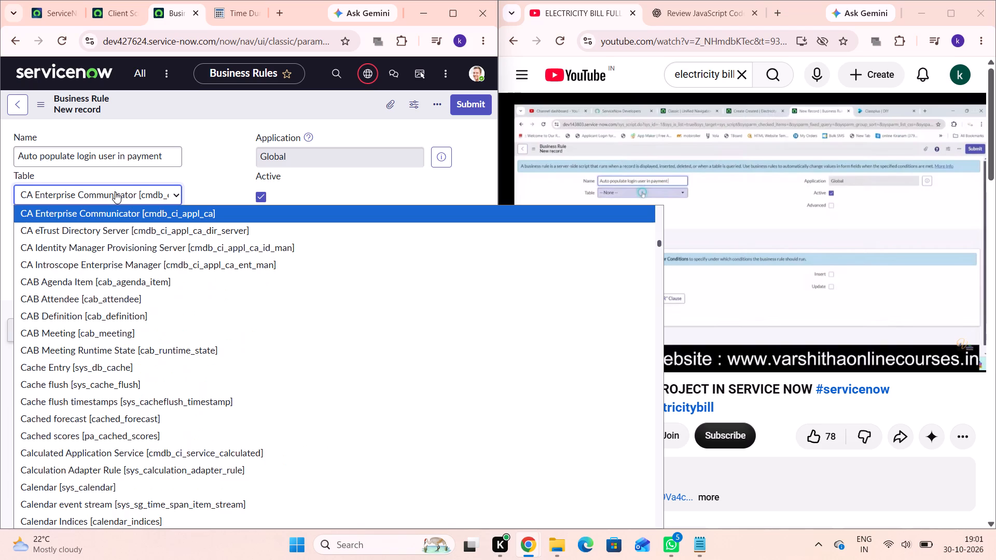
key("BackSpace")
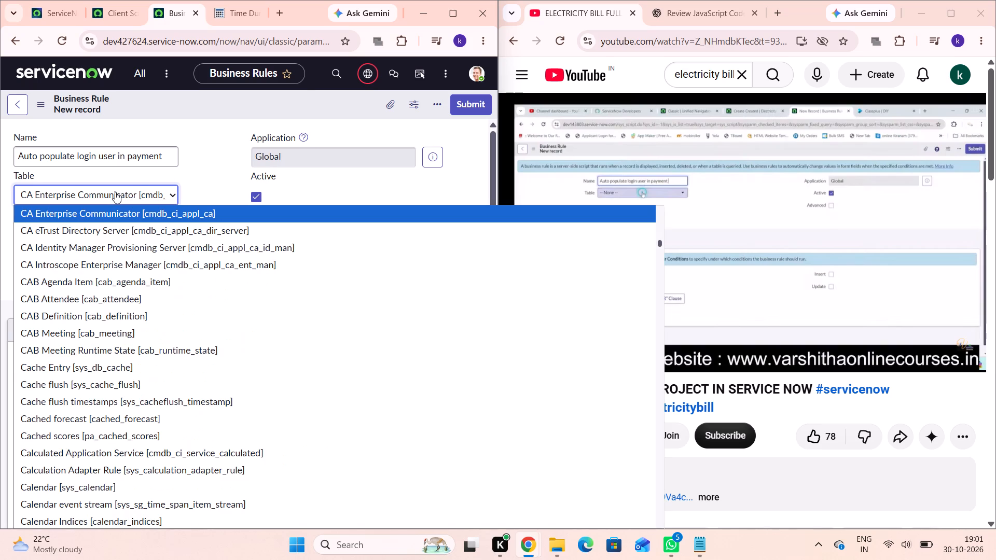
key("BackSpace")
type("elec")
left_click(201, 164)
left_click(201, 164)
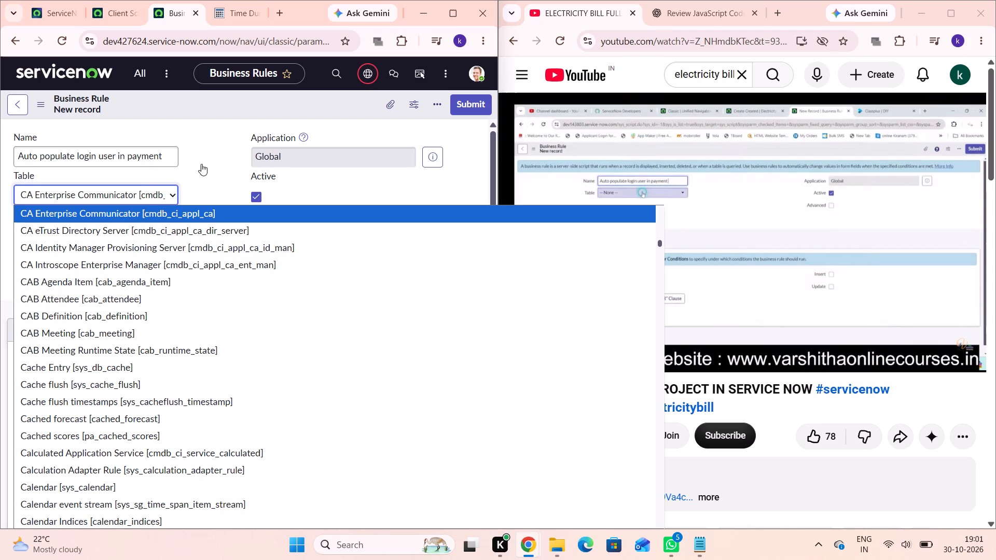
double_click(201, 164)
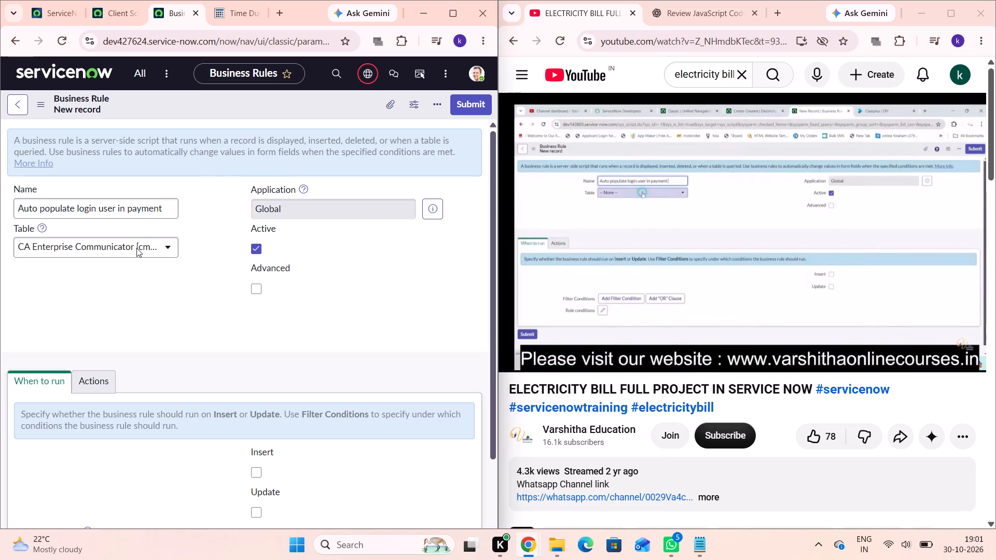
Search the tables for "electricity" and set the business rule's table to Electricity Payment Receipt.
left_click(144, 251)
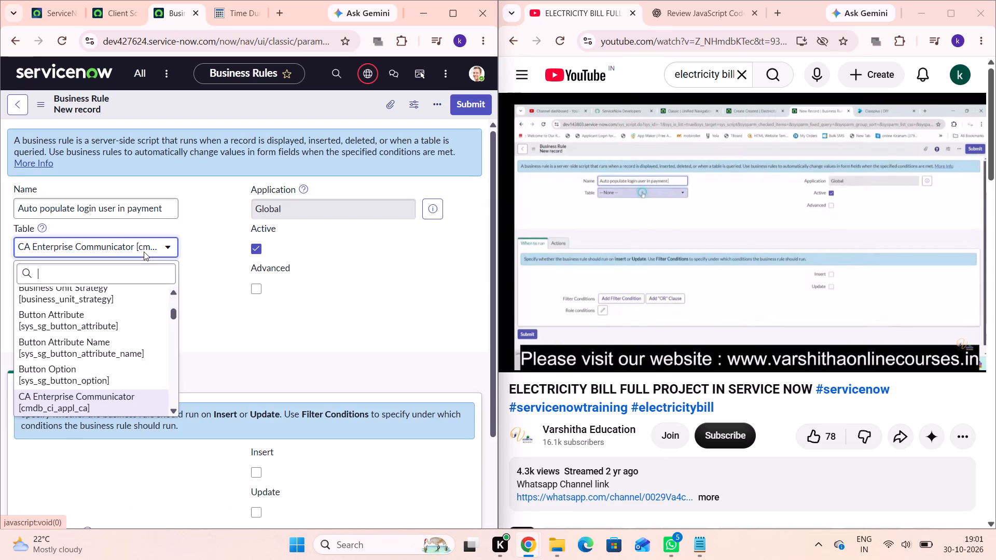
type("ekectr")
key("BackSpace")
key("BackSpace")
key("BackSpace")
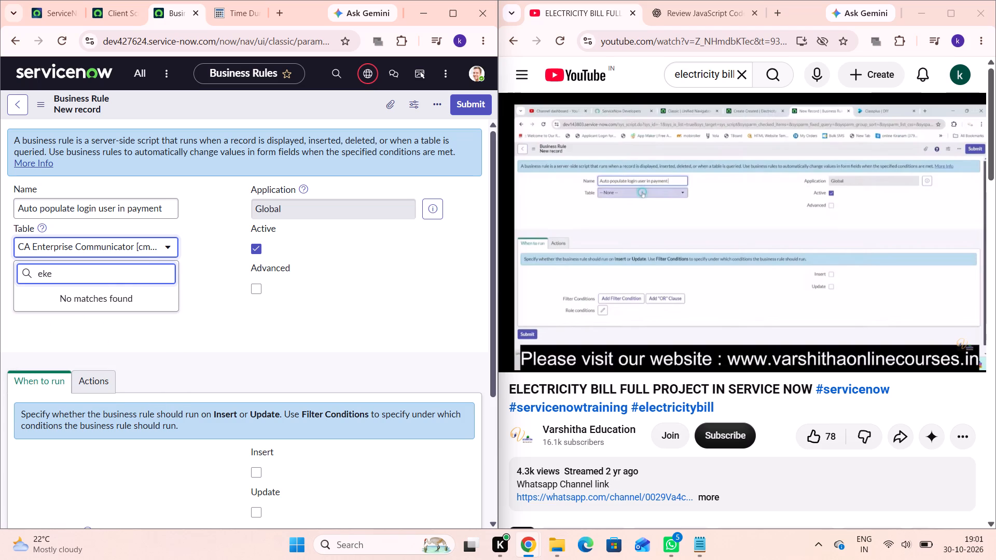
key("BackSpace")
key("BackSpace")
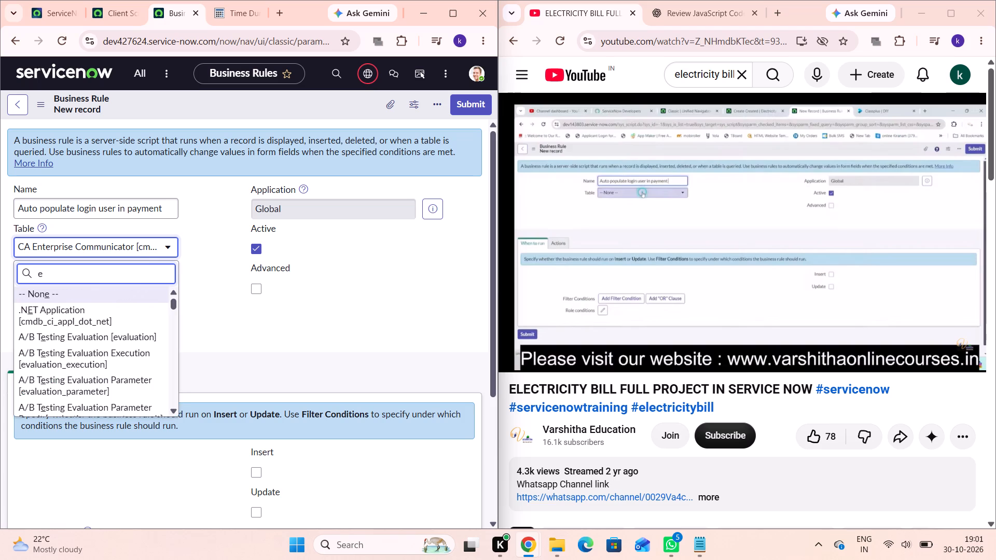
type("le")
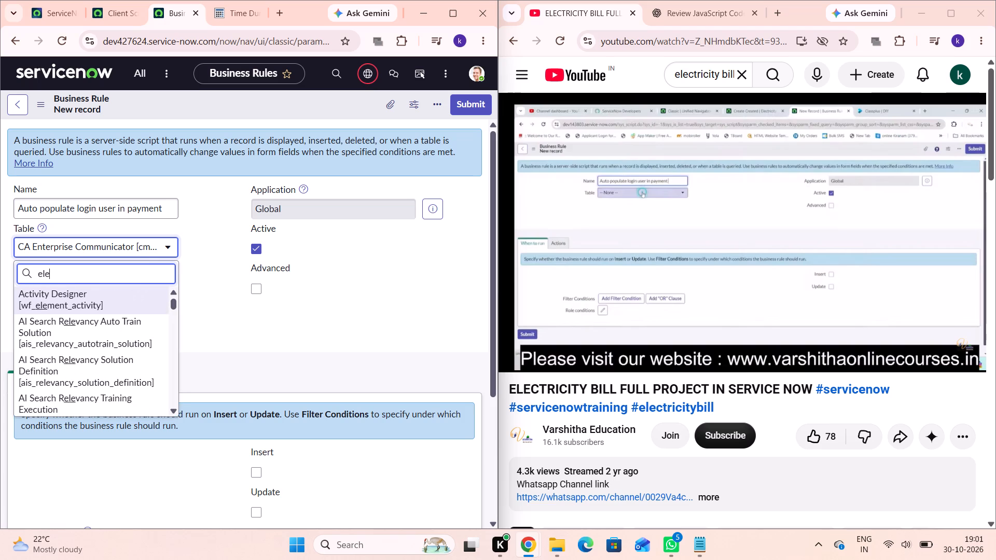
type("ctricity")
left_click(119, 324)
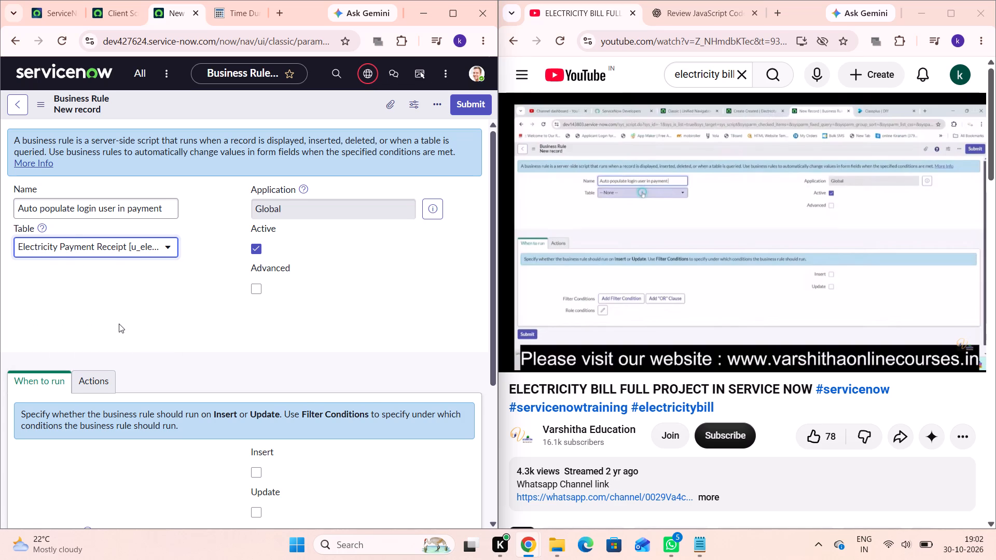
Following the tutorial, turn on the business rule's Advanced option and set the rule to run on Insert.
scroll(119, 324, "down", 1)
left_click(100, 270)
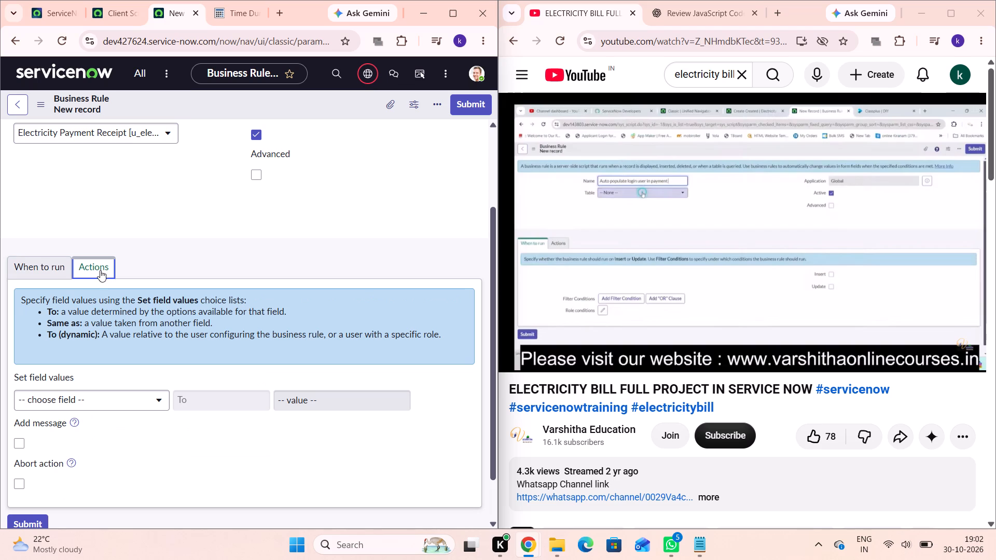
left_click(56, 275)
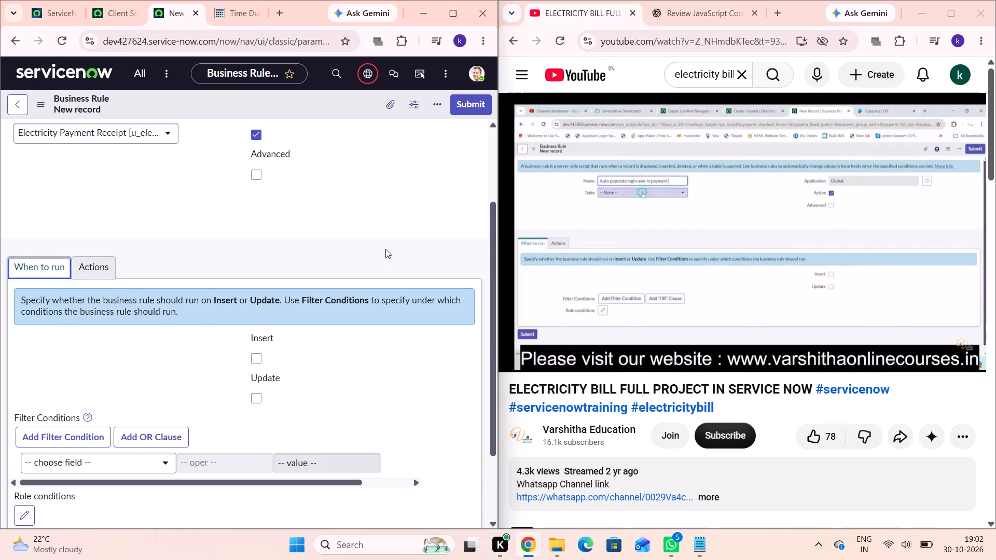
left_click(681, 234)
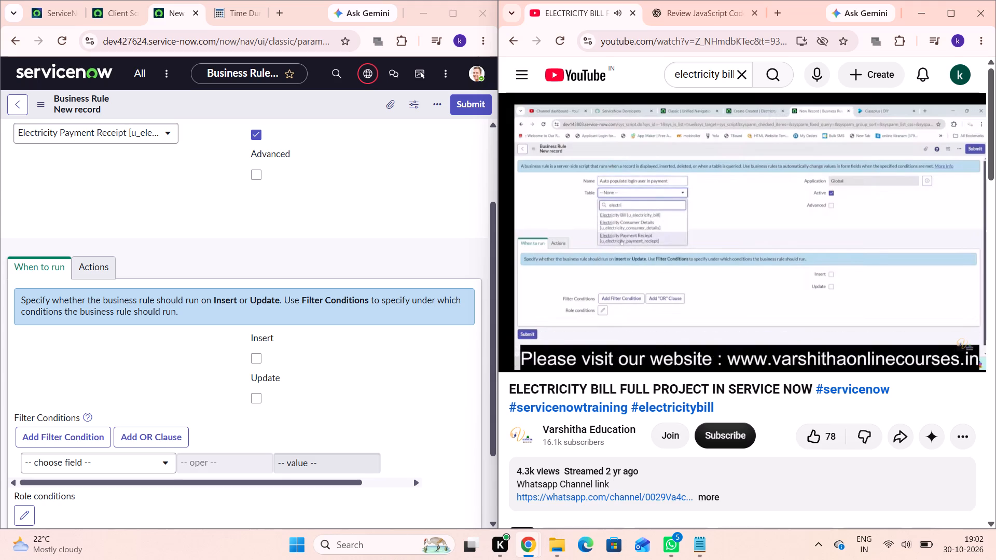
key("Right")
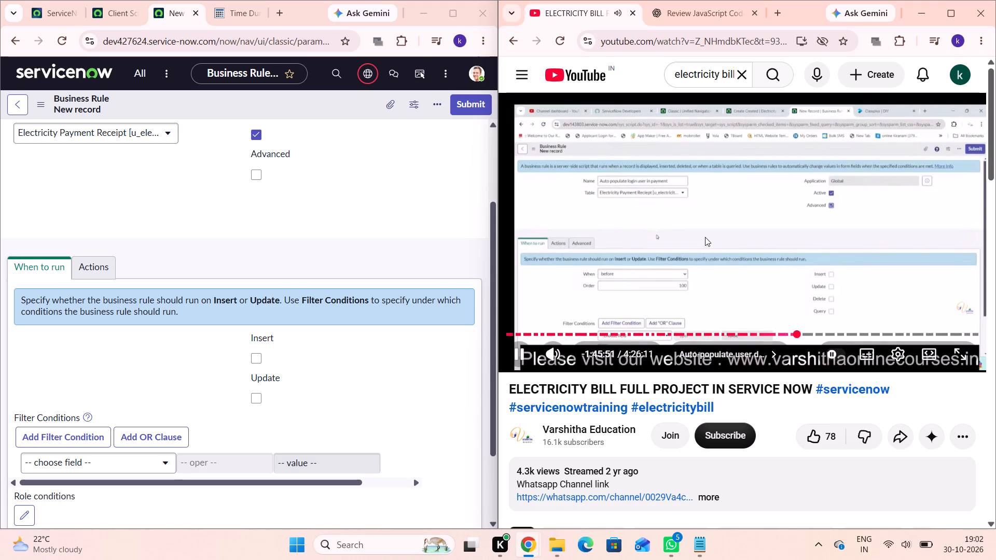
left_click(705, 237)
left_click(251, 181)
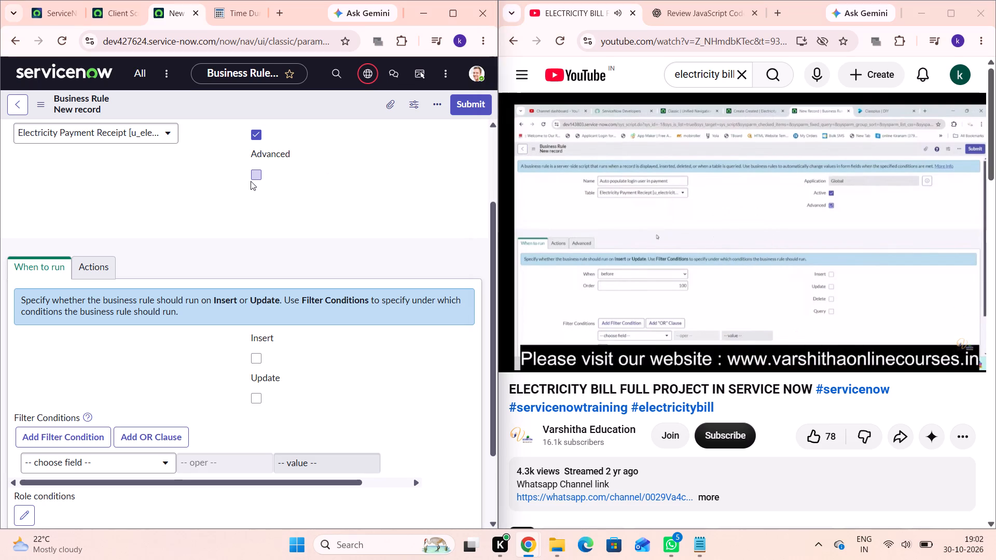
left_click(683, 238)
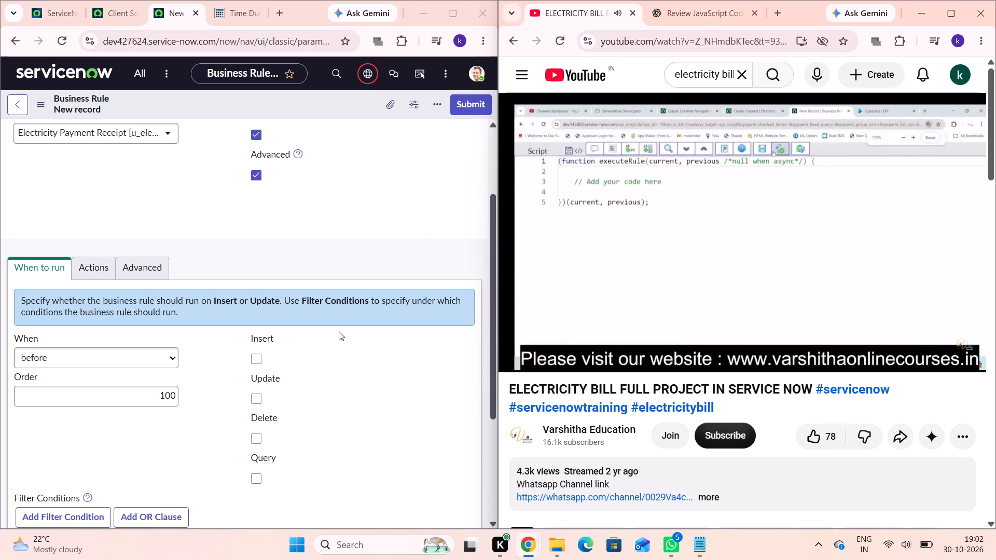
left_click(257, 360)
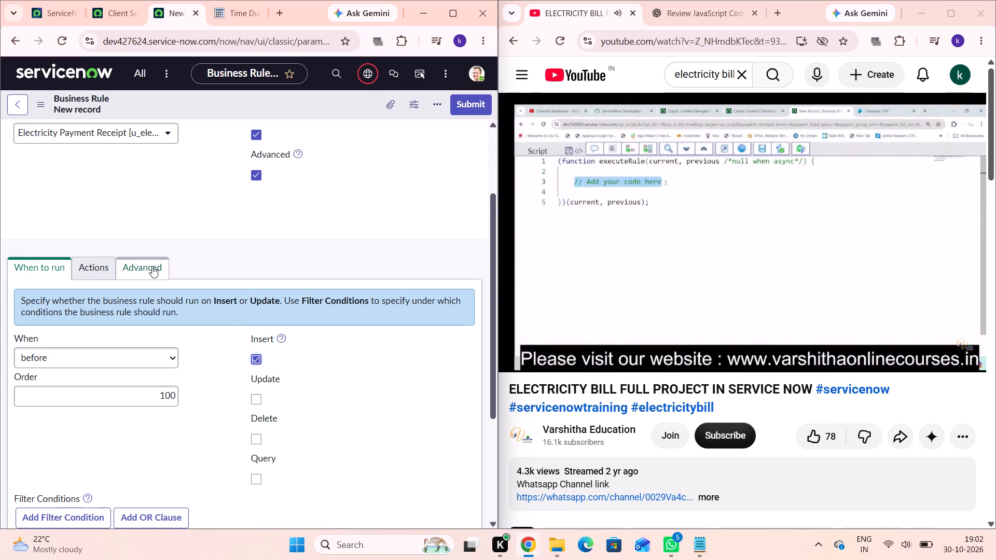
Remove the placeholder comment from the business rule's script, leaving one indented blank line inside the executeRule function.
left_click(152, 266)
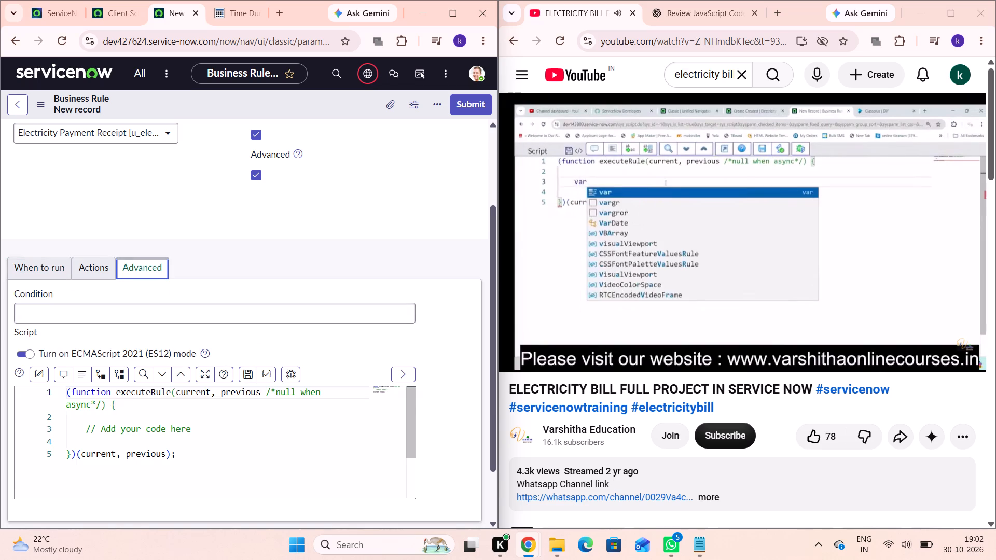
triple_click(144, 428)
key("BackSpace")
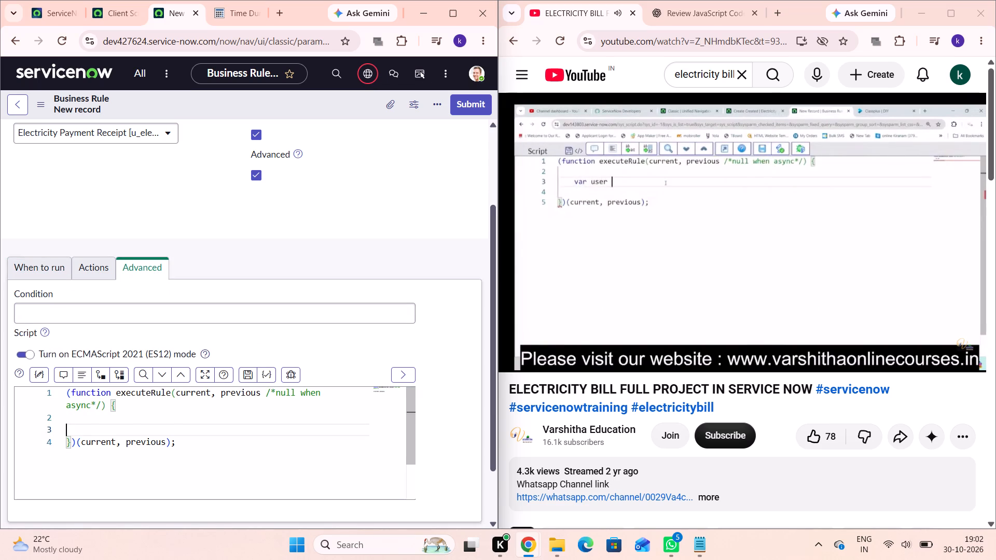
key("BackSpace")
key("BackSpace")
key("Return")
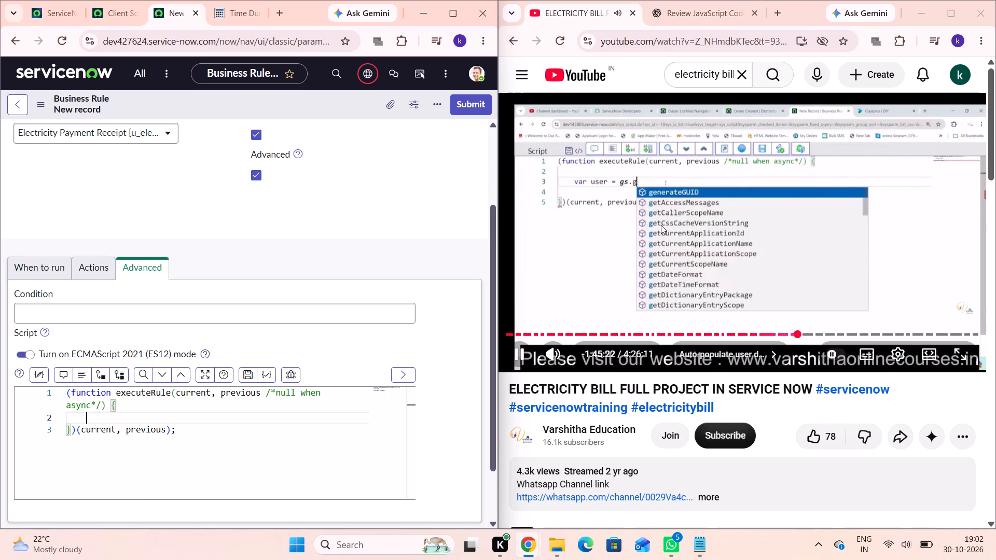
Add the line var user = gs.getUser() inside the executeRule function, below a blank line.
left_click(617, 217)
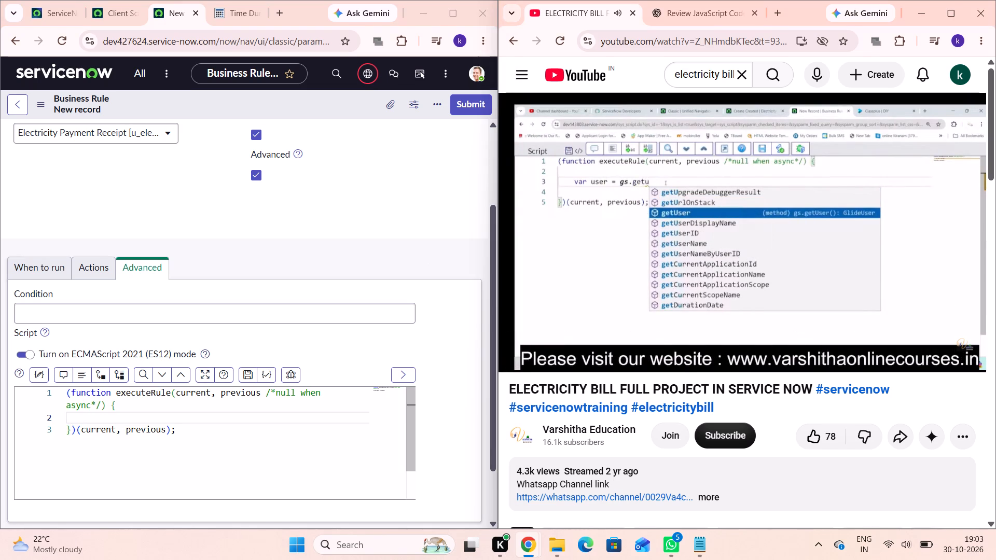
left_click(81, 421)
key("BackSpace")
key("BackSpace")
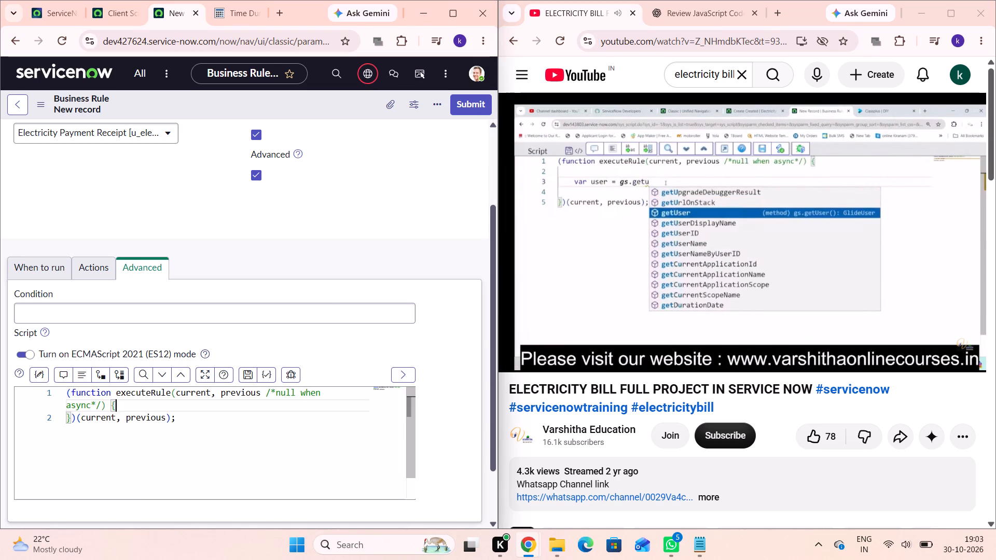
key("Return")
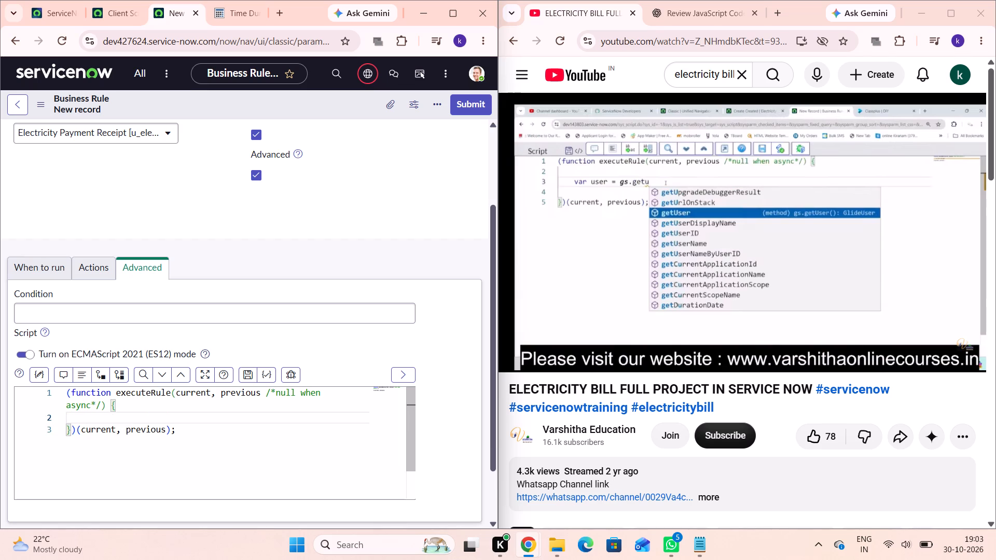
key("Return")
type("var user")
key("space")
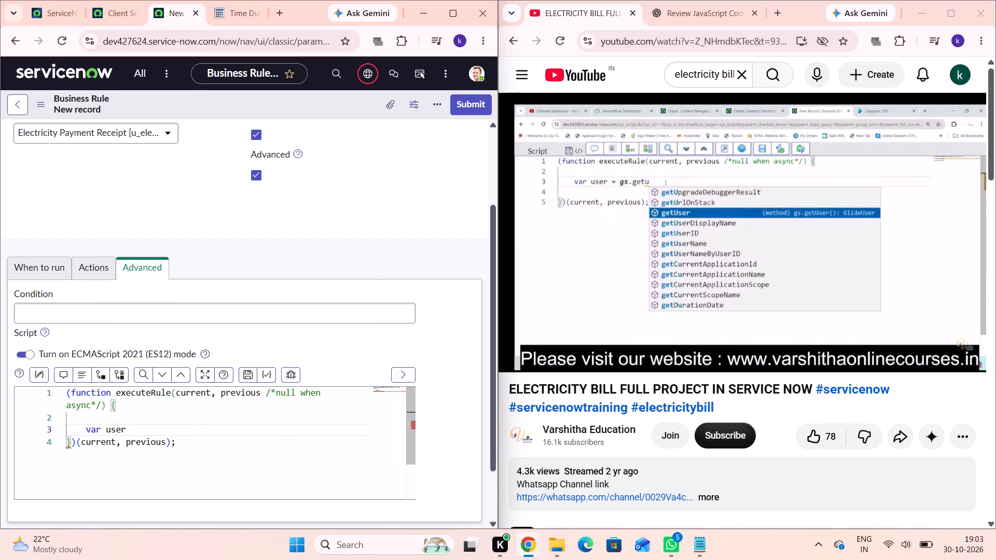
type("= gs.get")
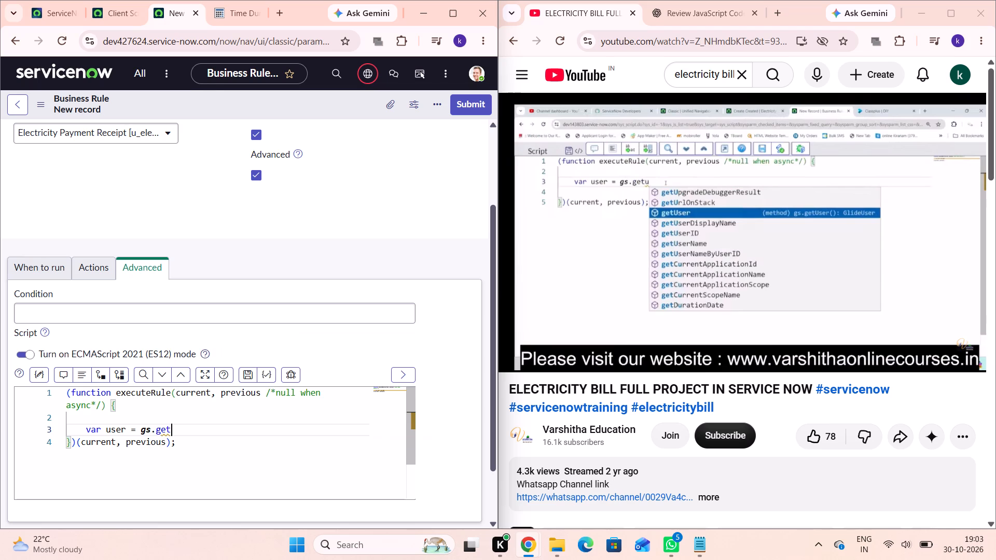
type("User")
key("shift+parenleft")
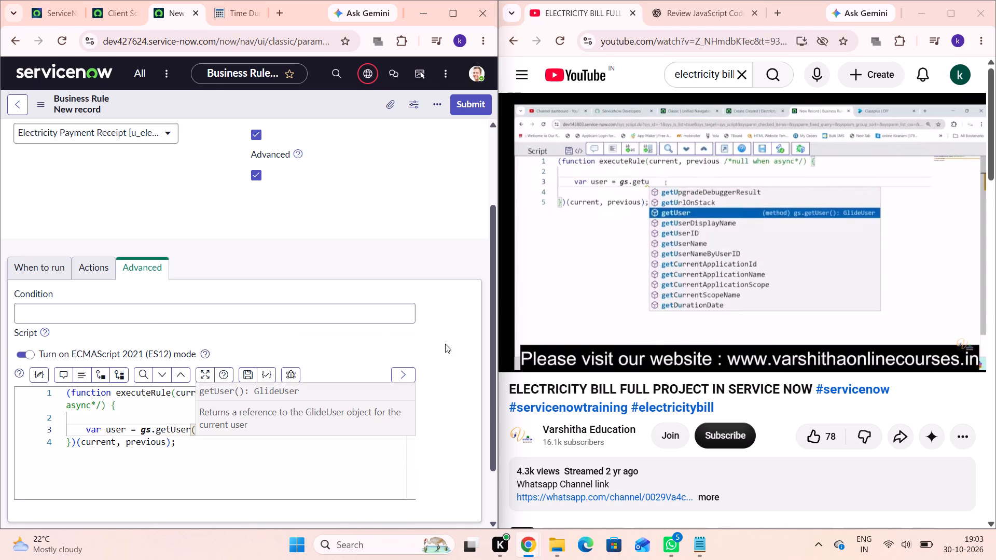
Skim ahead in the tutorial video to the completed business rule script and pause on it for reference.
left_click(645, 253)
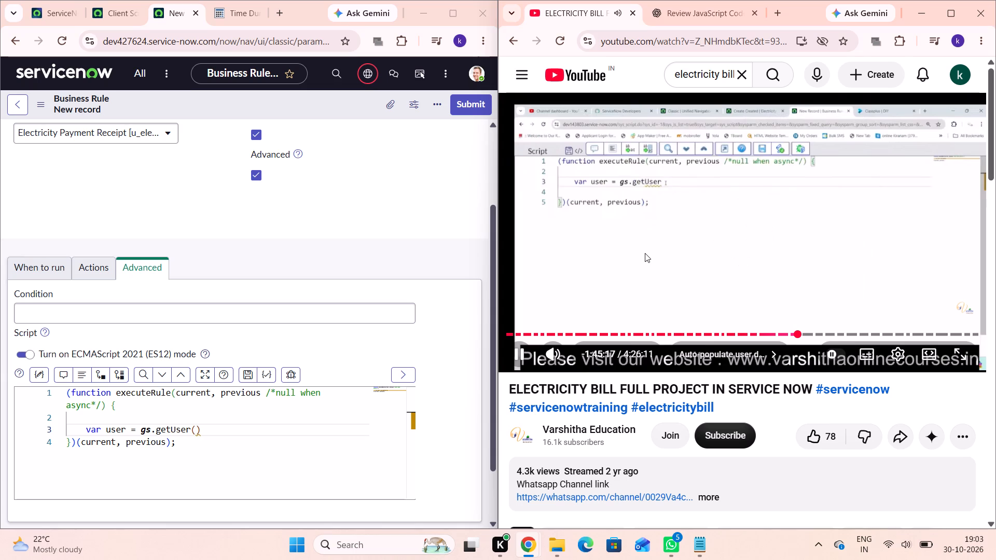
key("Right")
key("Right")
key("Right")
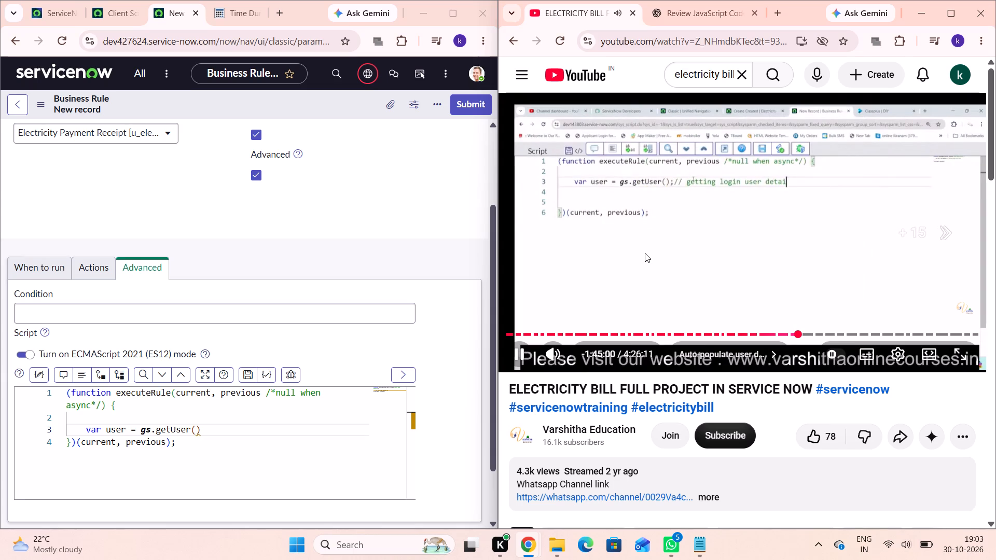
key("Right")
key("Right")
key("Right")
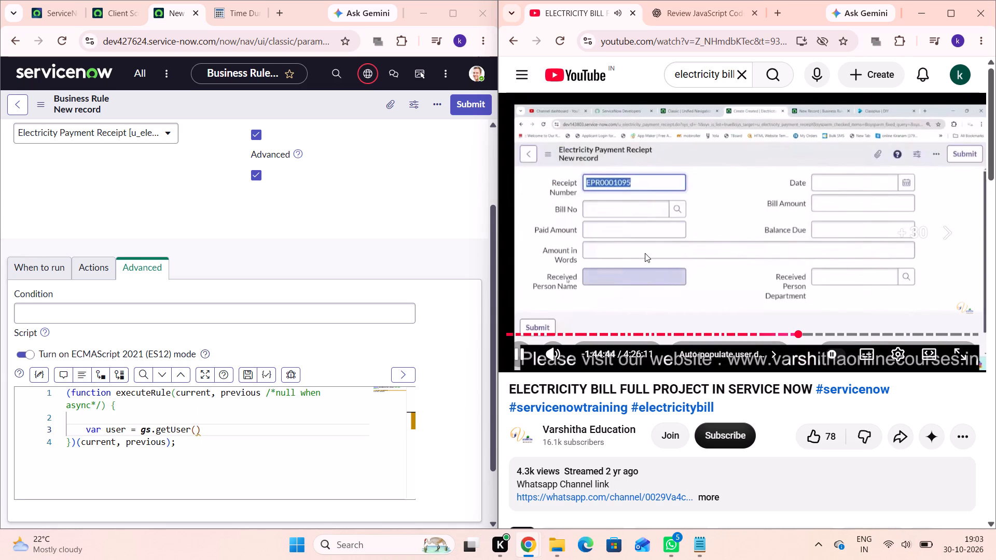
key("Right")
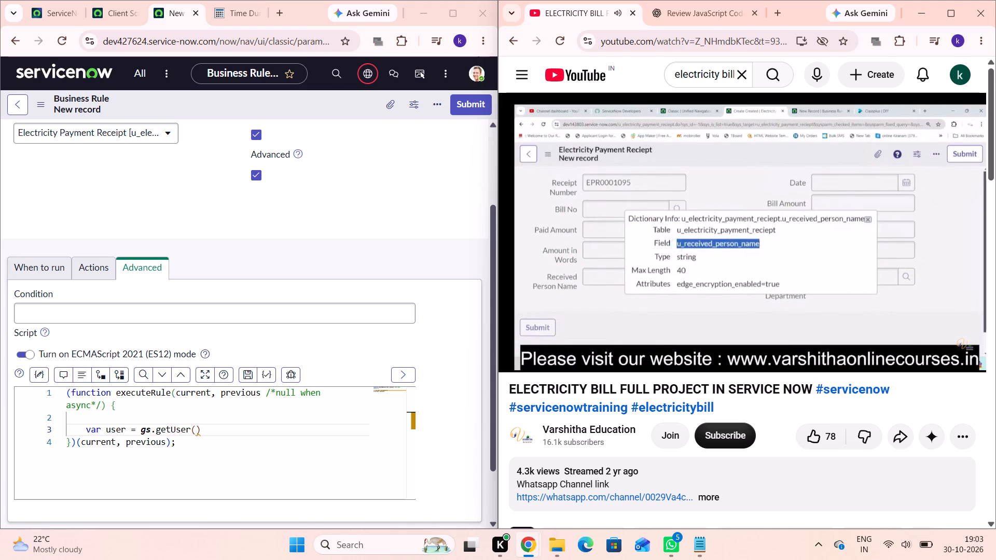
key("Right")
key("Right")
key("Right")
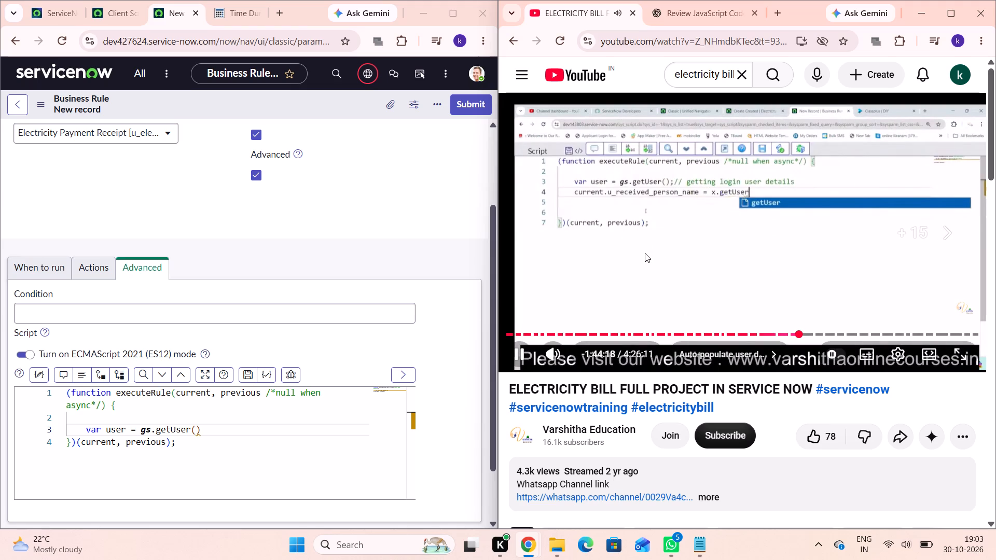
key("Right")
key("Right")
key("Right")
key("Right")
key("Right")
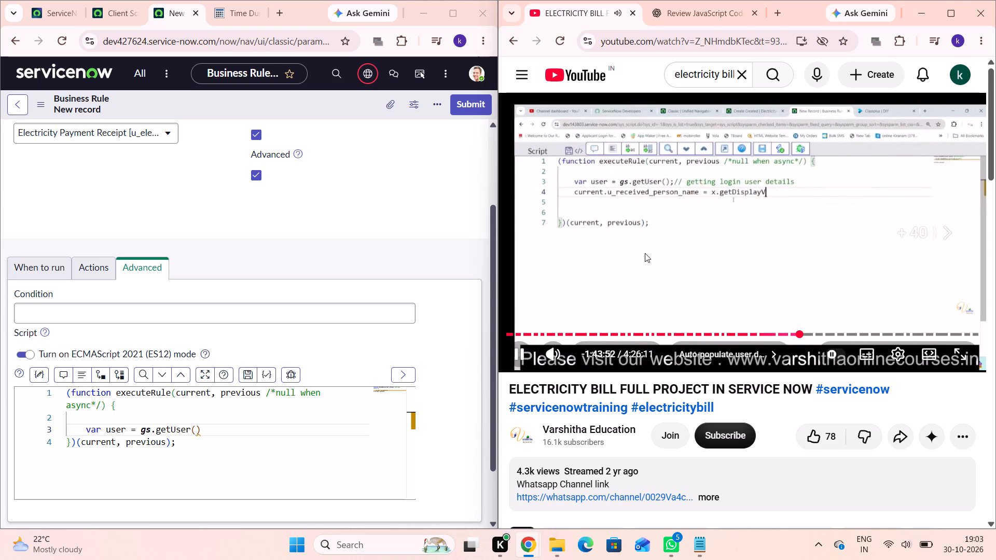
key("Right")
key("Right")
key("Right")
key("Right")
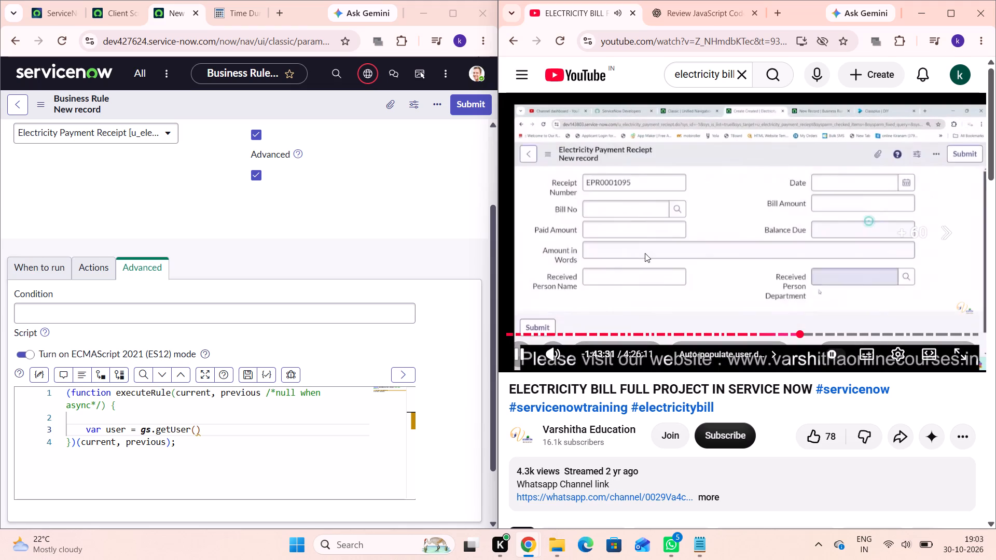
key("Right")
key("Right")
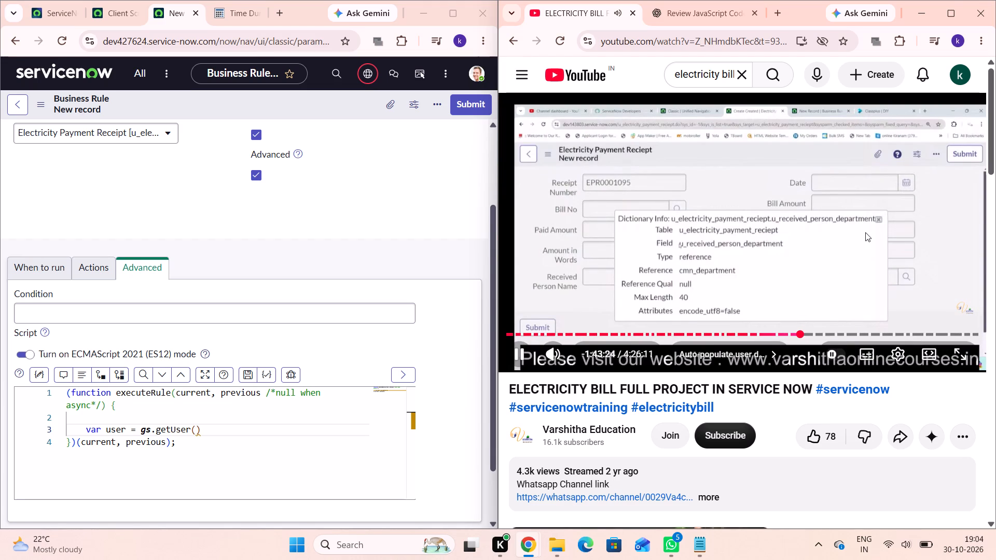
key("Right")
key("Right")
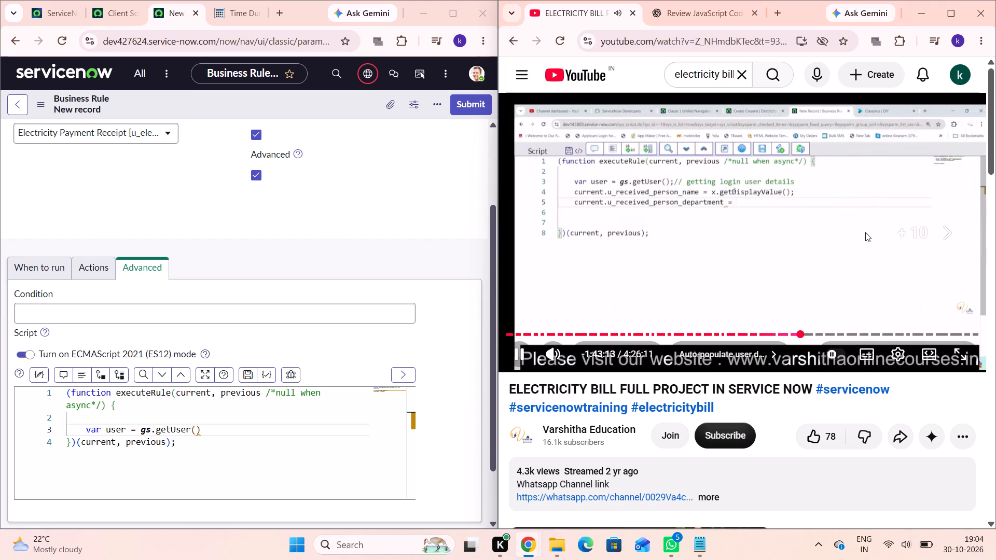
key("Right")
key("Right")
key("Right")
key("Right")
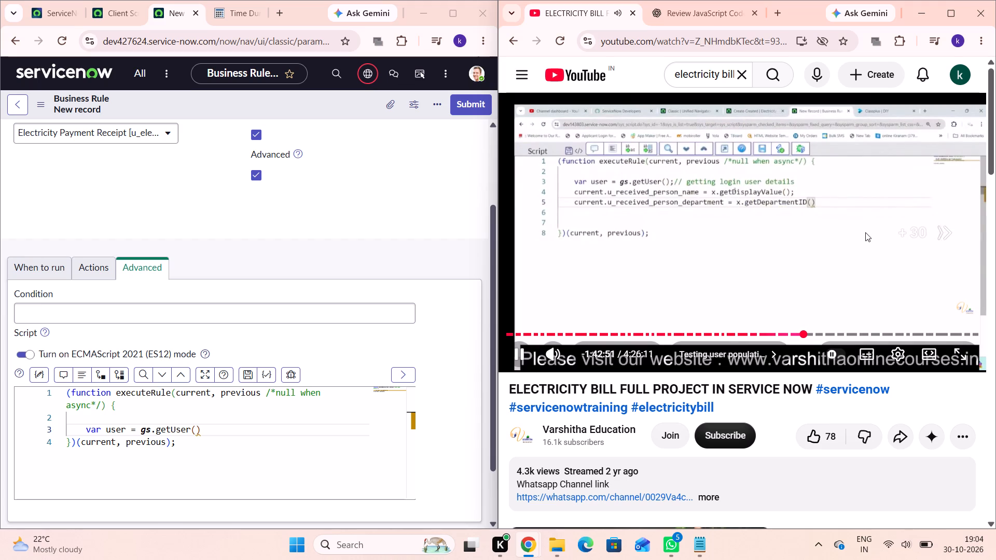
key("Right")
key("Right")
key("Right")
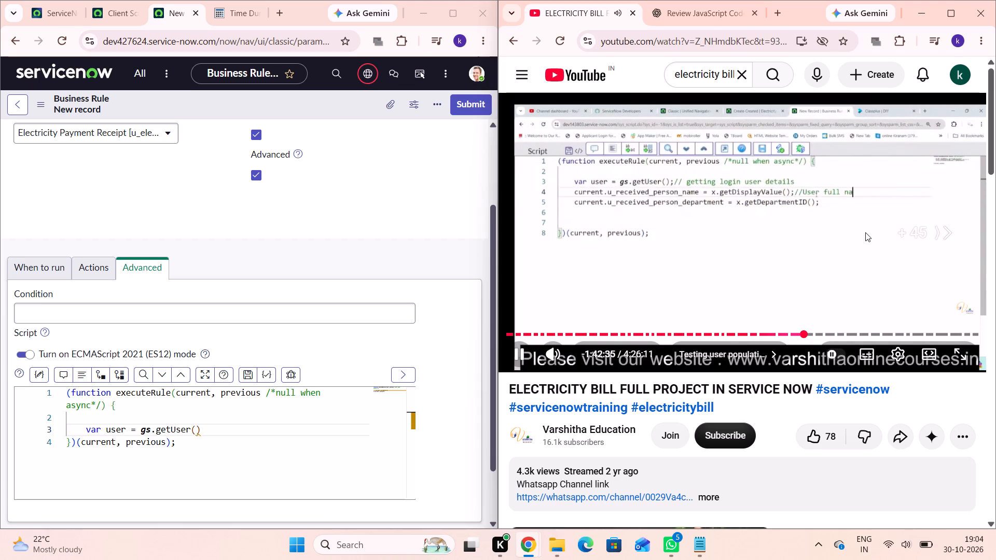
key("Right")
key("Right")
key("Right")
key("Right")
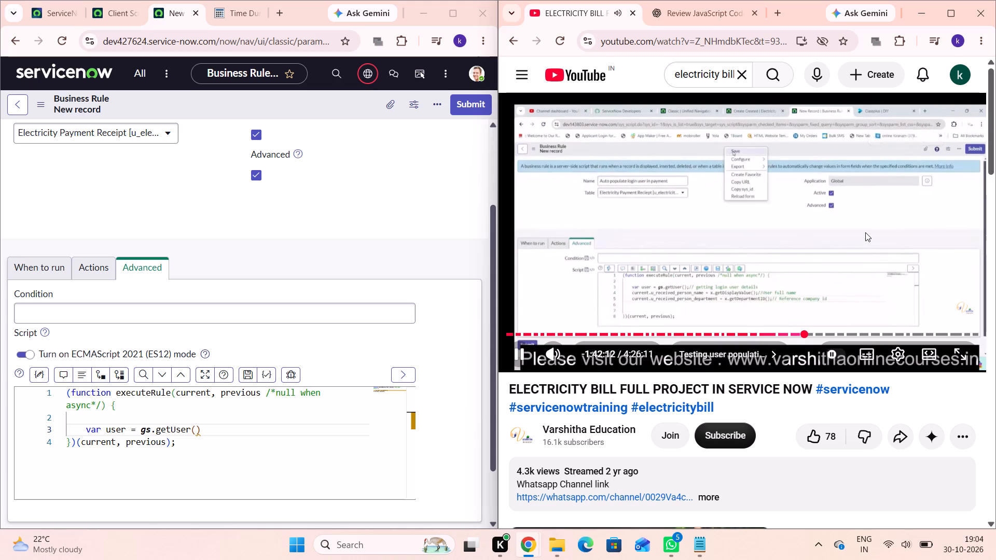
key("Left")
key("Left")
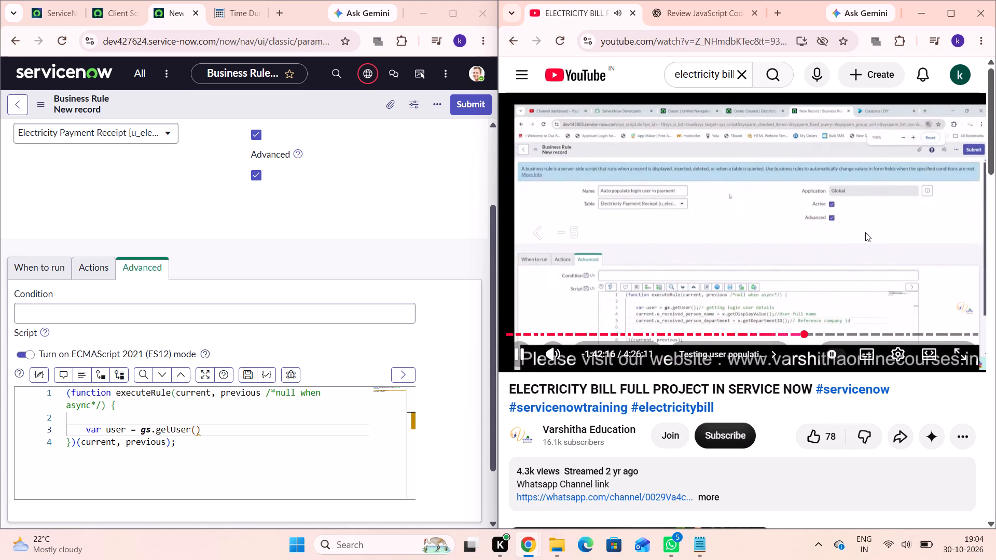
key("space")
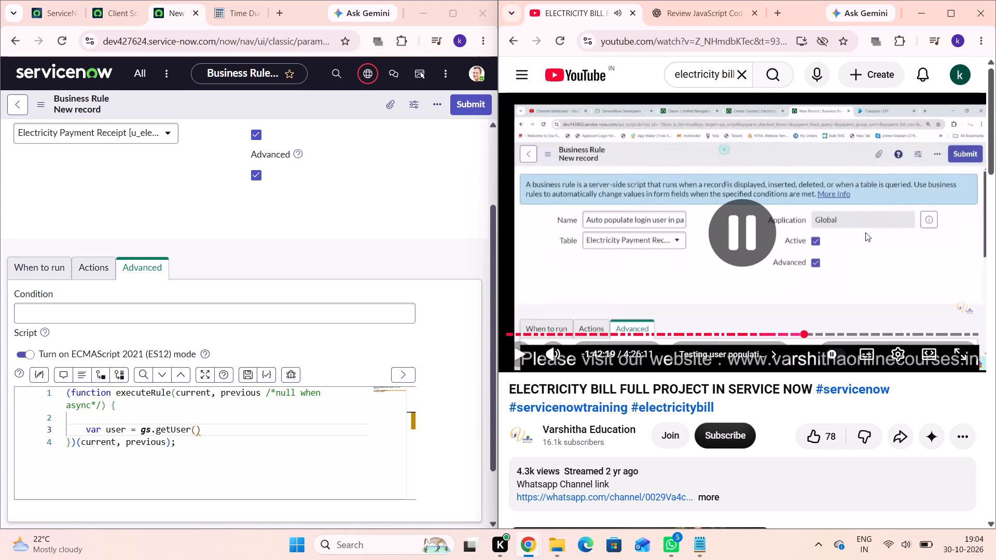
key("Left")
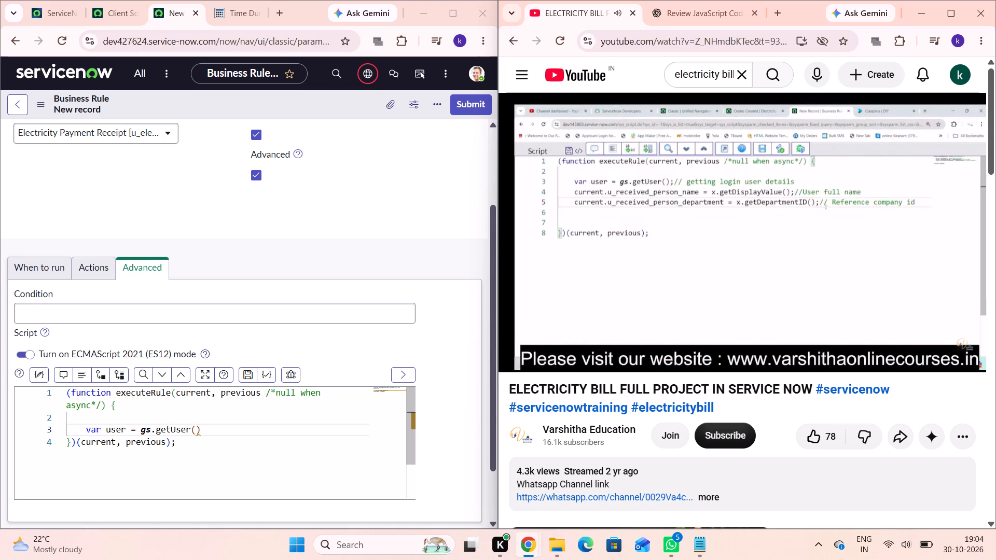
End the var user statement with a semicolon and append the comment //getting login user details.
left_click(194, 433)
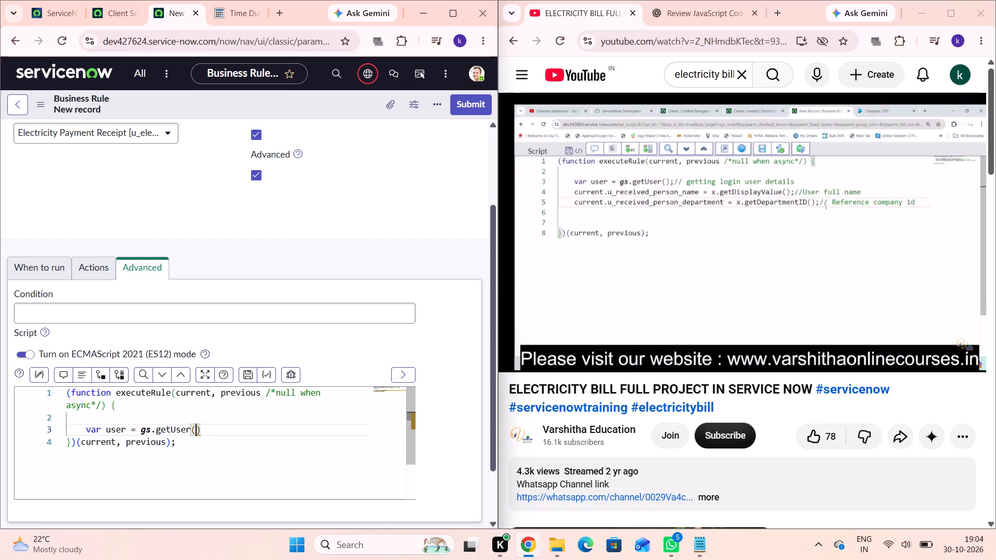
key("Right")
type(";//")
type("getting th")
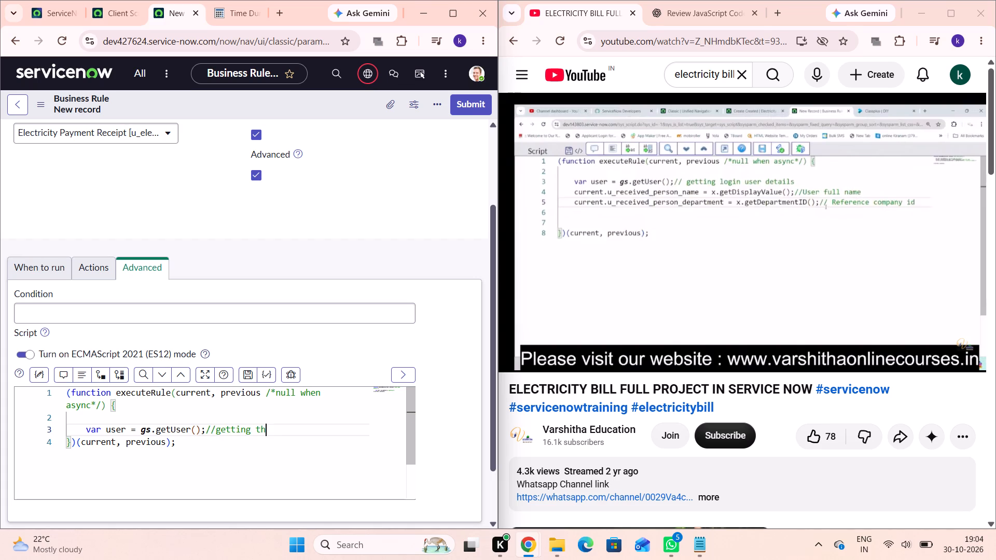
key("BackSpace")
key("BackSpace")
type("login user details")
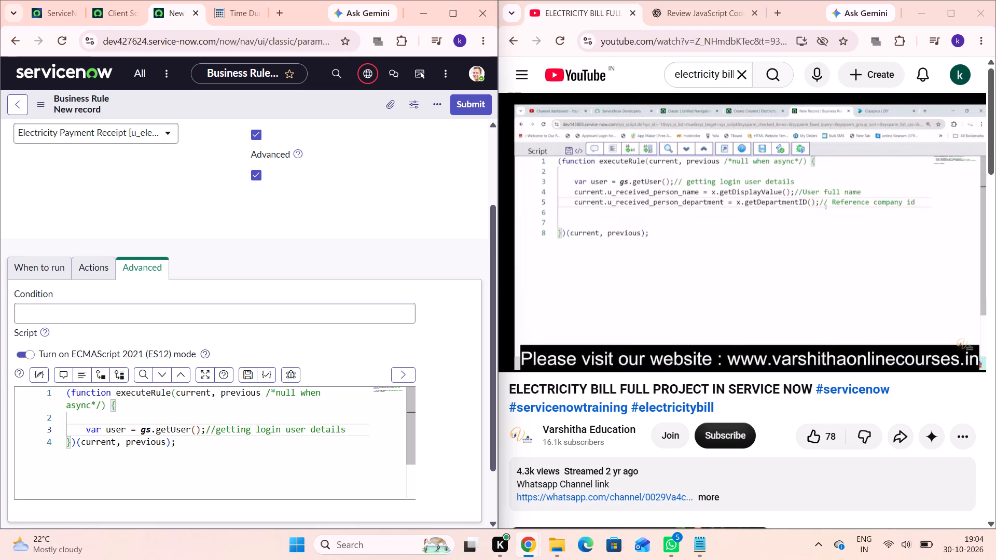
Add the statement current.u_received_person_name = x.getDisplayValue(); on a new line below the var user statement.
key("Return")
type("current")
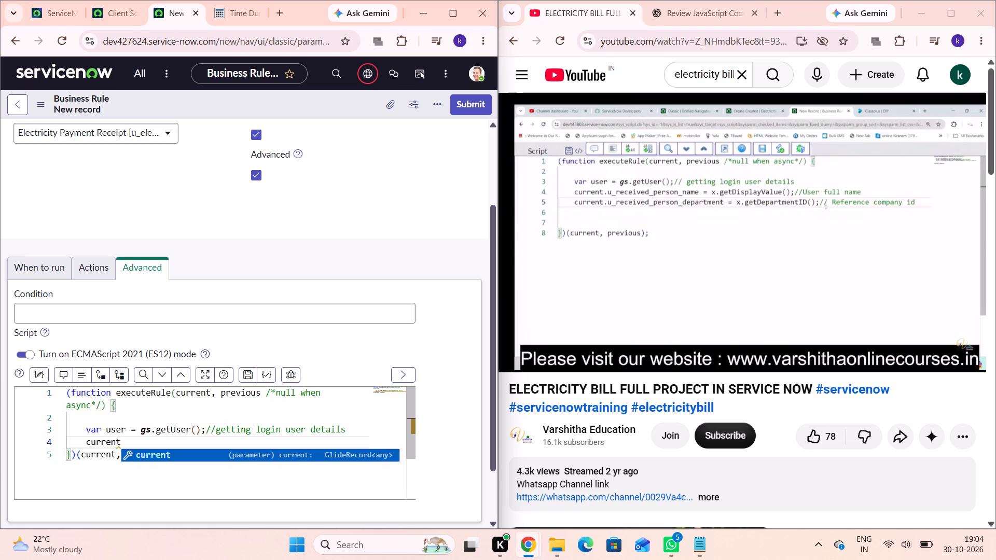
key("period")
type("u_rec")
type("eived")
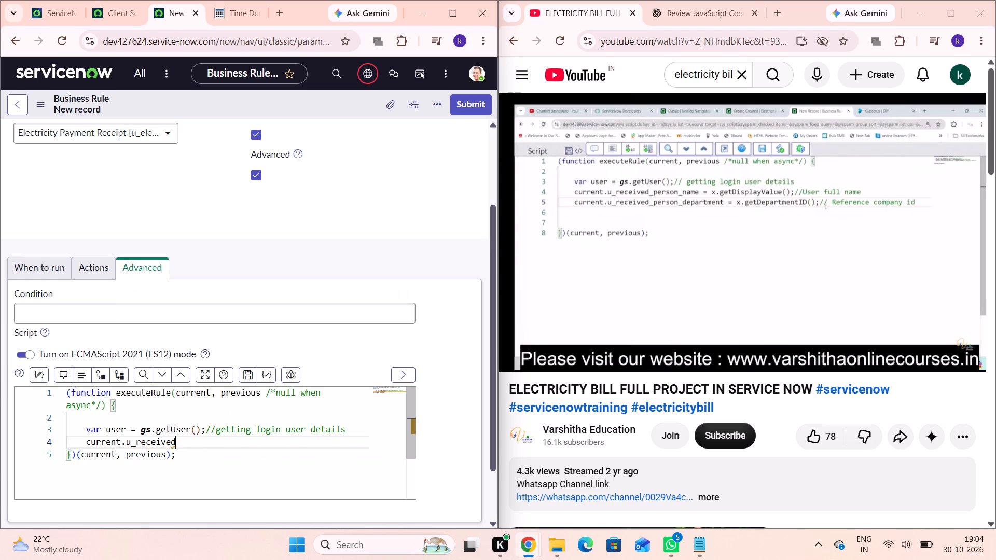
key("shift+underscore")
type("person")
type("_name =")
key("space")
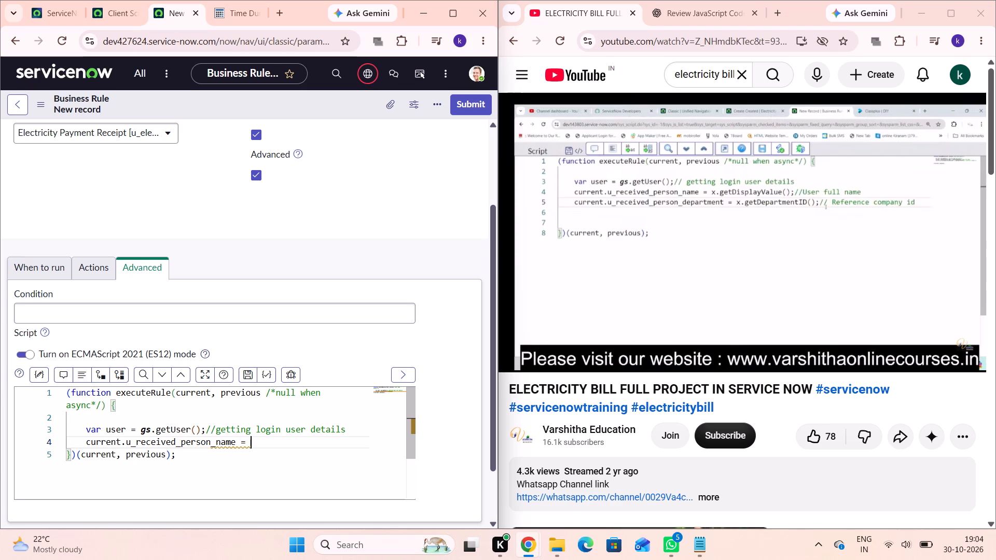
type("x.")
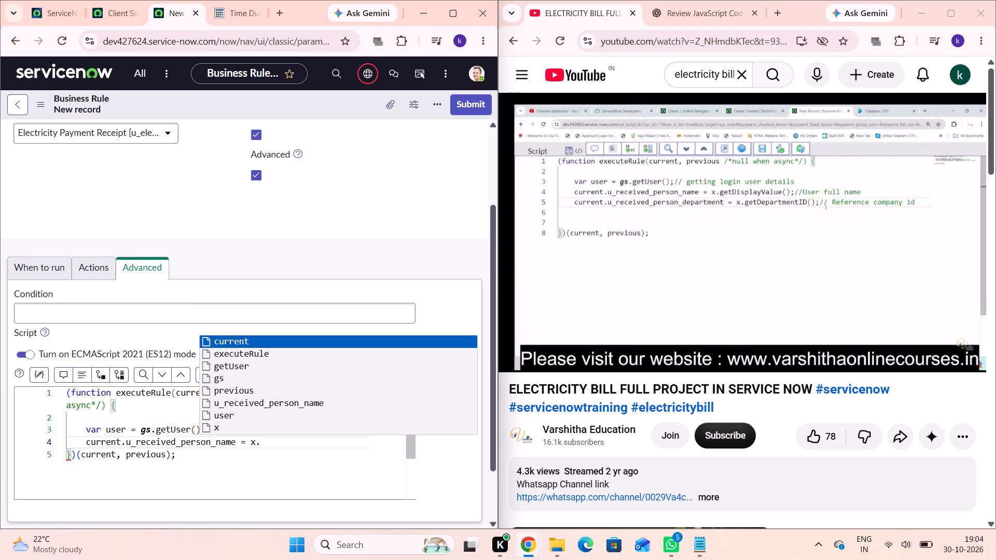
type("get")
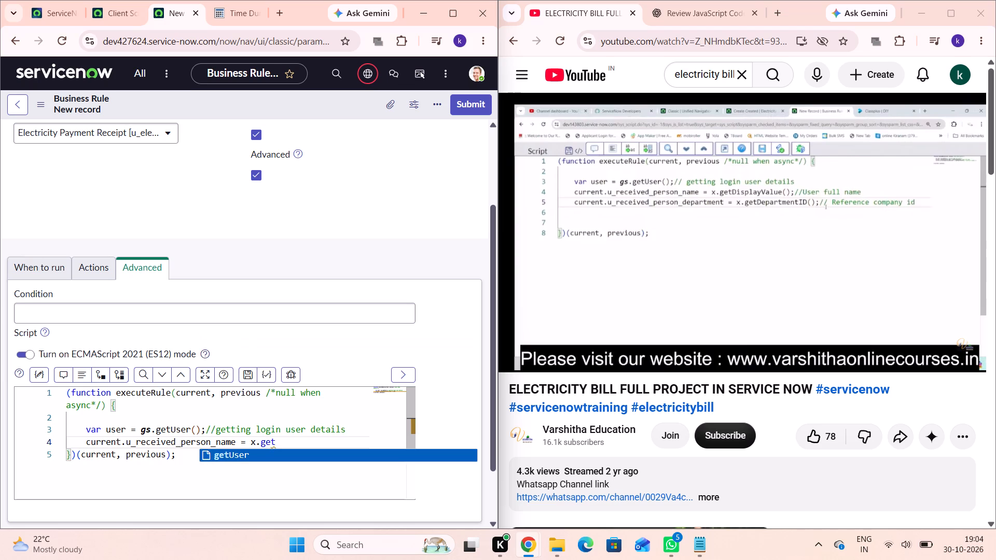
key("shift+d")
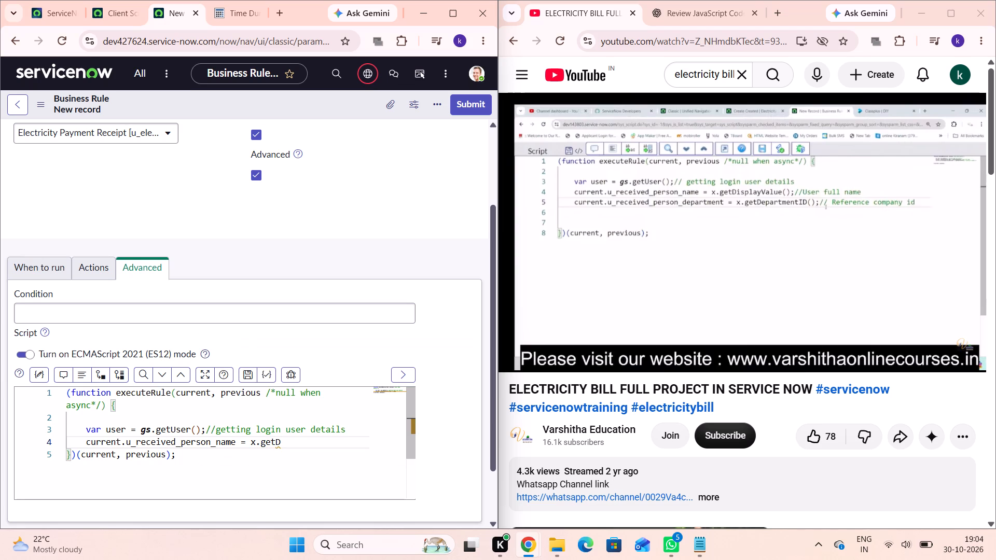
key("BackSpace")
key("BackSpace")
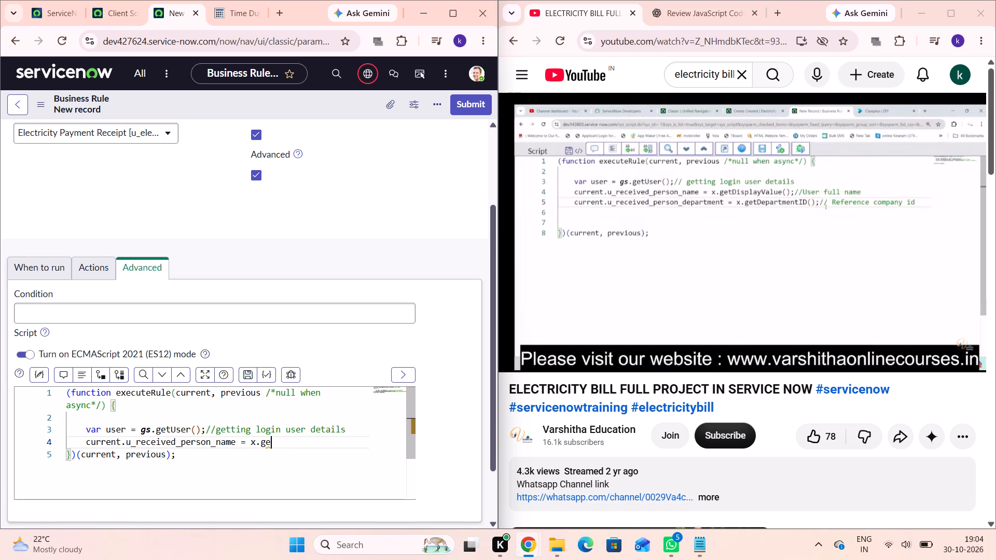
key("t")
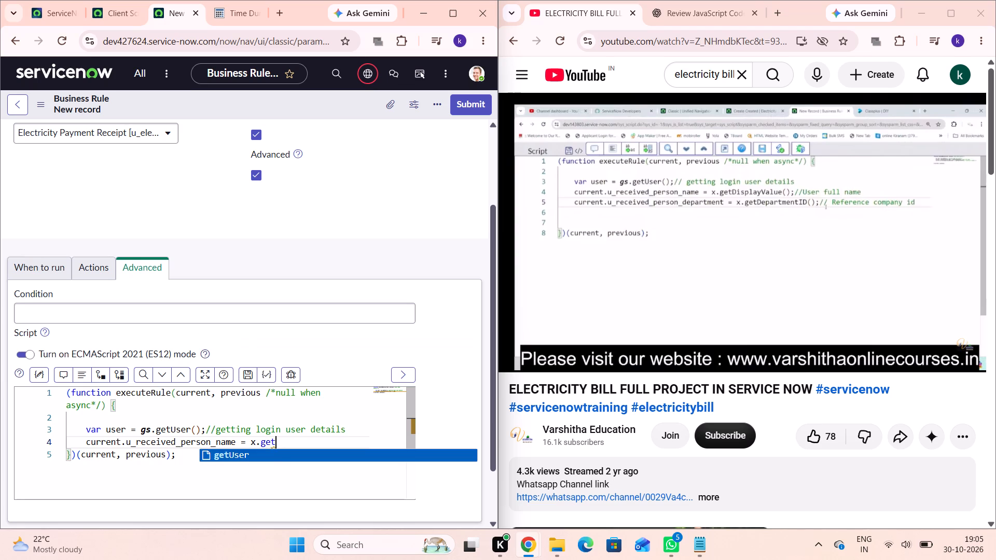
type("Display")
type("Value")
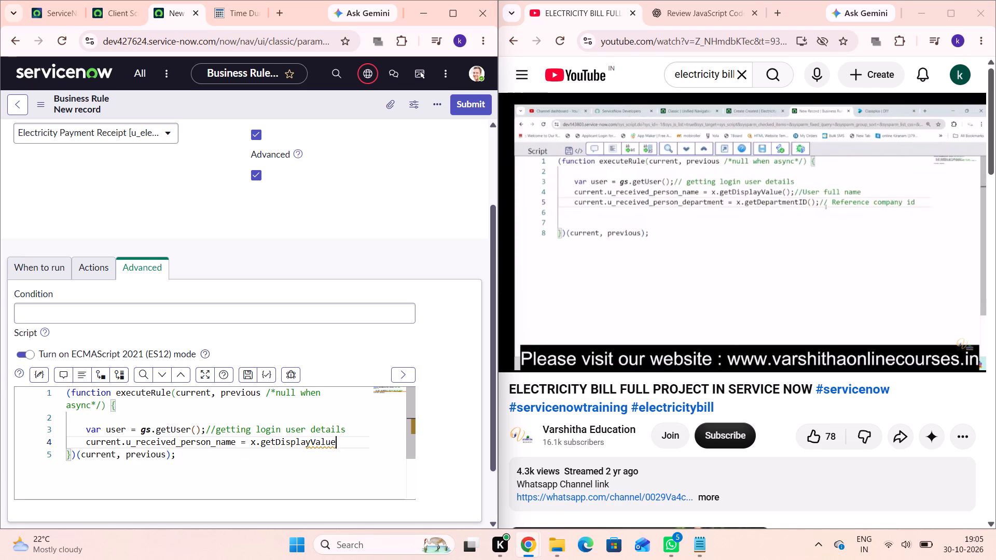
type("();")
Append the comment //User full name to the getDisplayValue statement.
type("//")
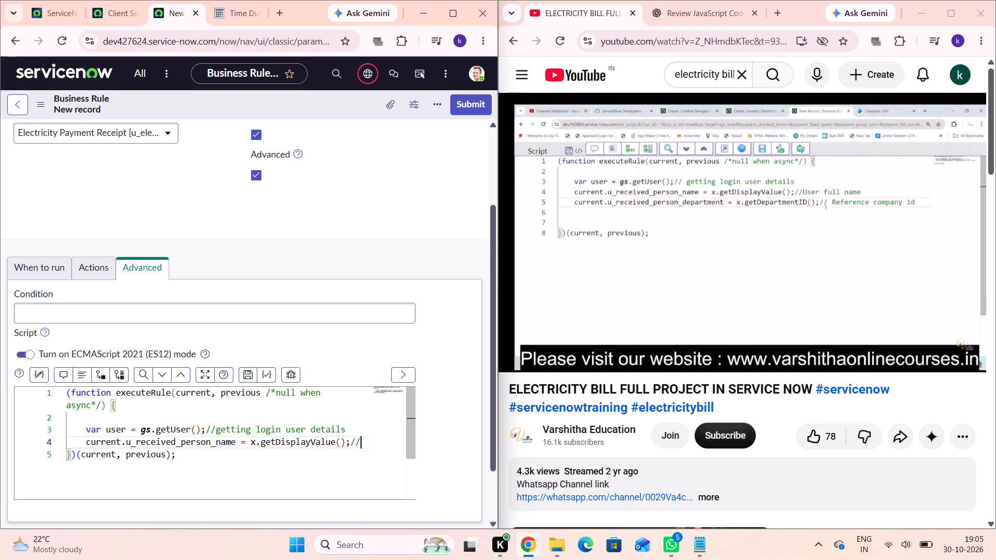
type("User")
key("space")
type("full name")
Add a new line below reading current.u_received_person_name = x.getDisplayValueId();//Reference company id.
key("Return")
type("current")
type(".u")
type("_received")
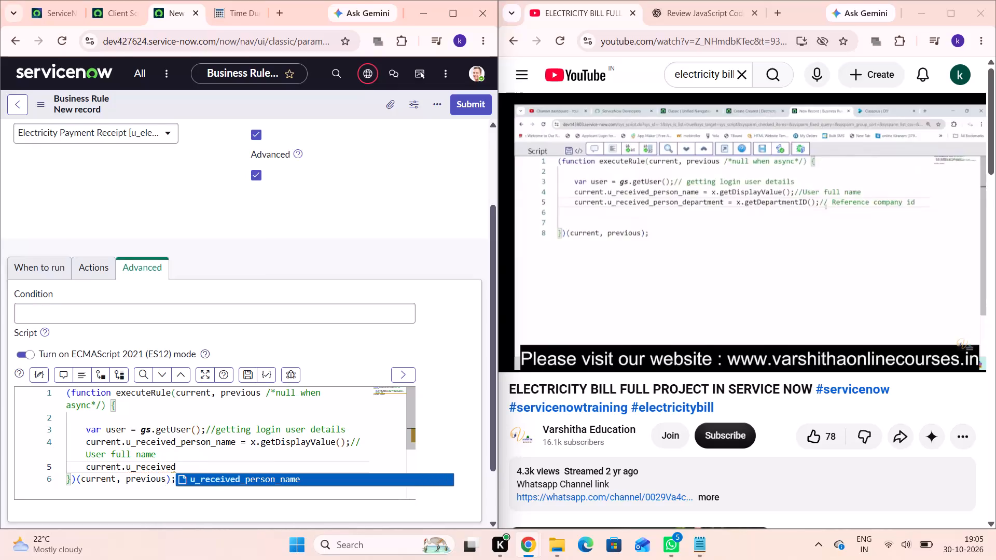
key("Return")
key("space")
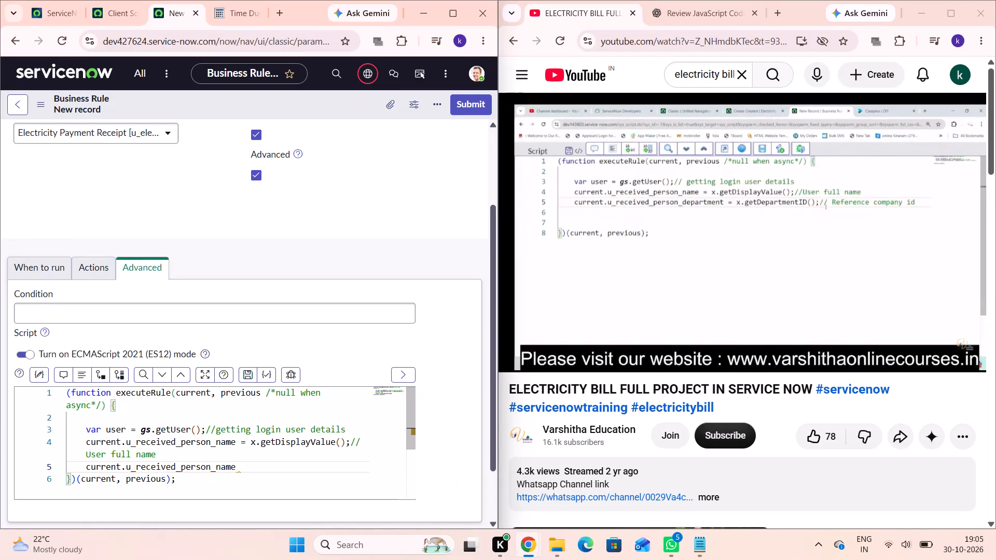
type("= x.get")
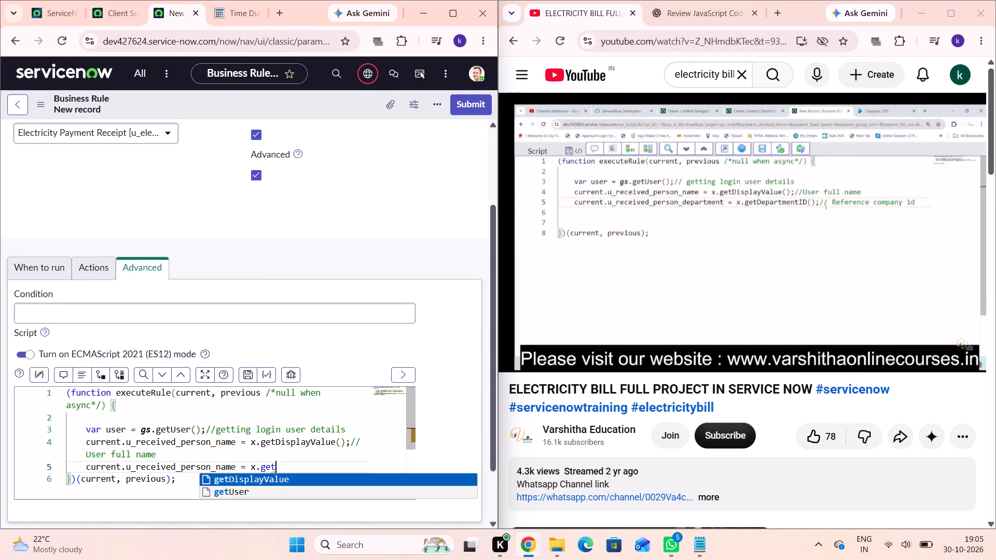
key("Return")
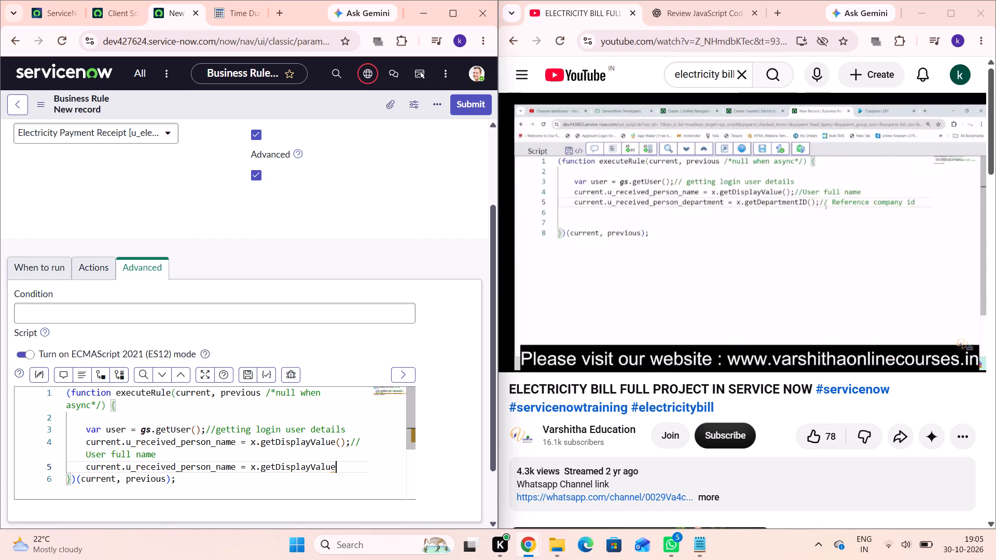
key("shift+i")
type("d()")
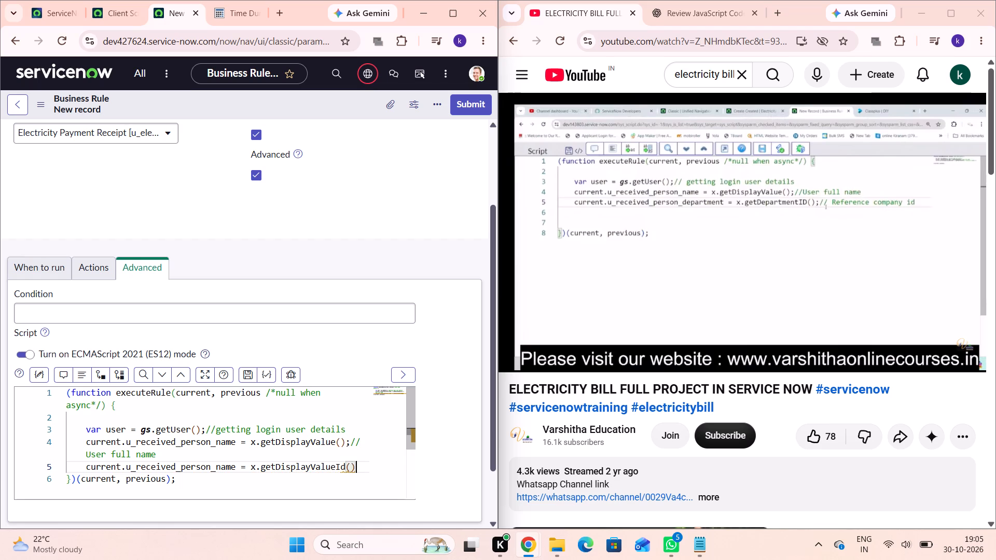
type(";//")
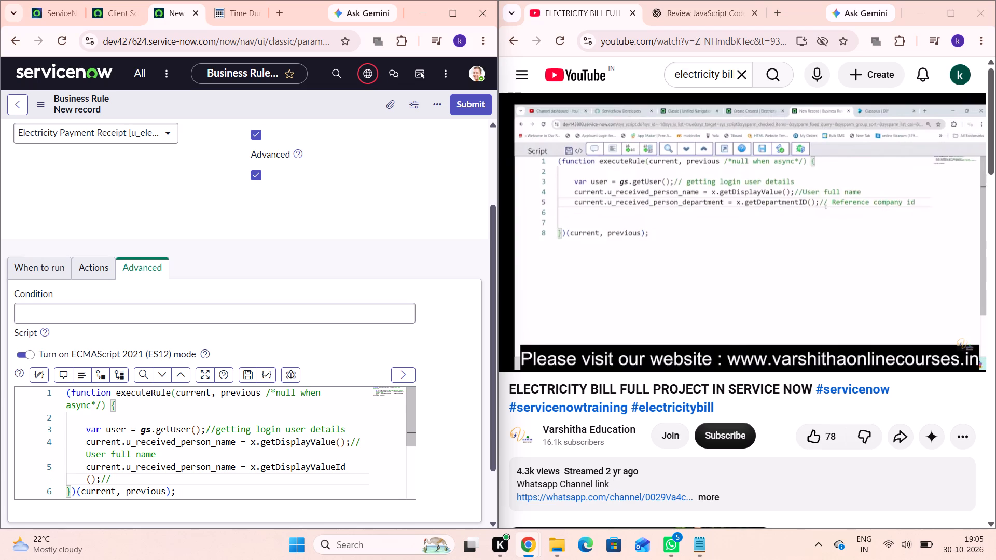
type("Reference compa")
type("ny i")
key("d")
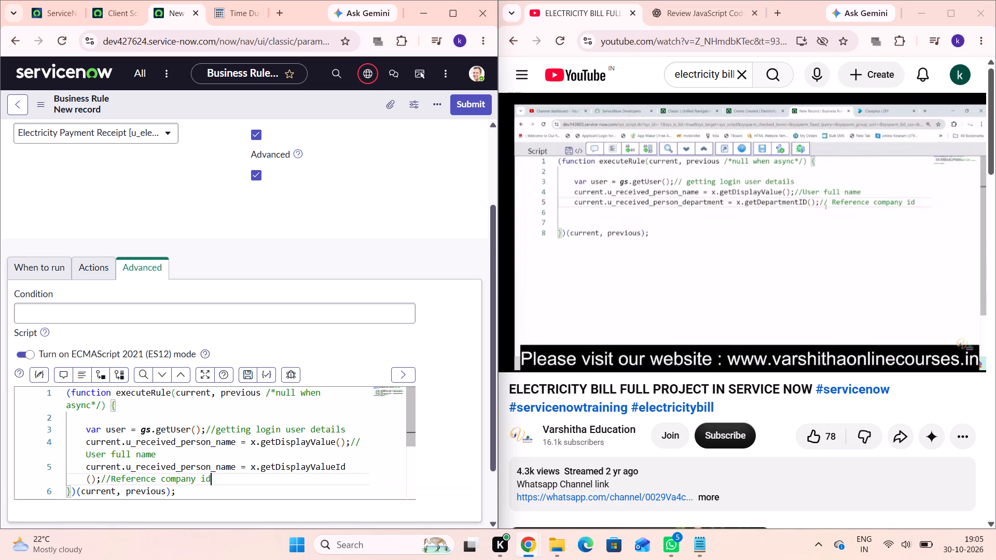
Auto-format the entire business rule script and clear the selection.
key("ctrl+a")
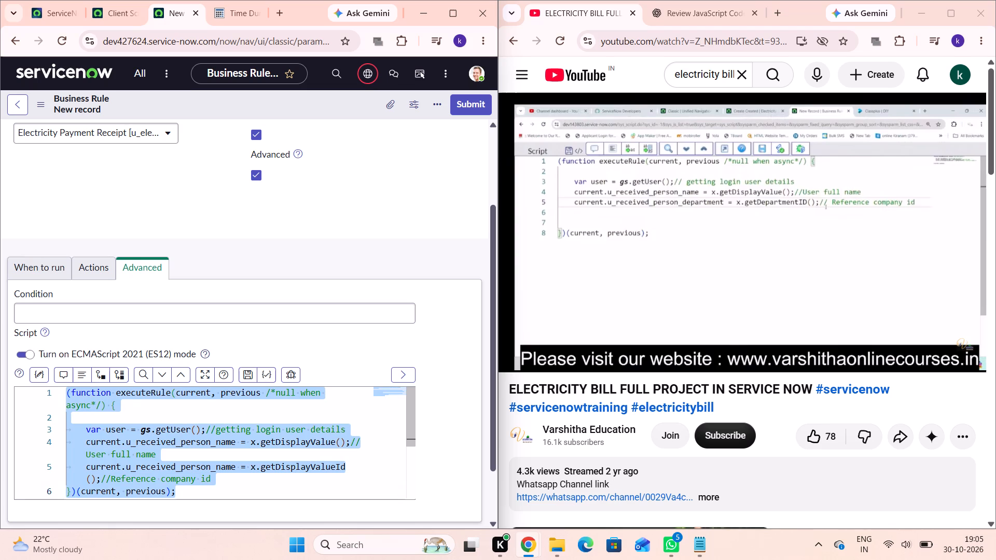
left_click(76, 370)
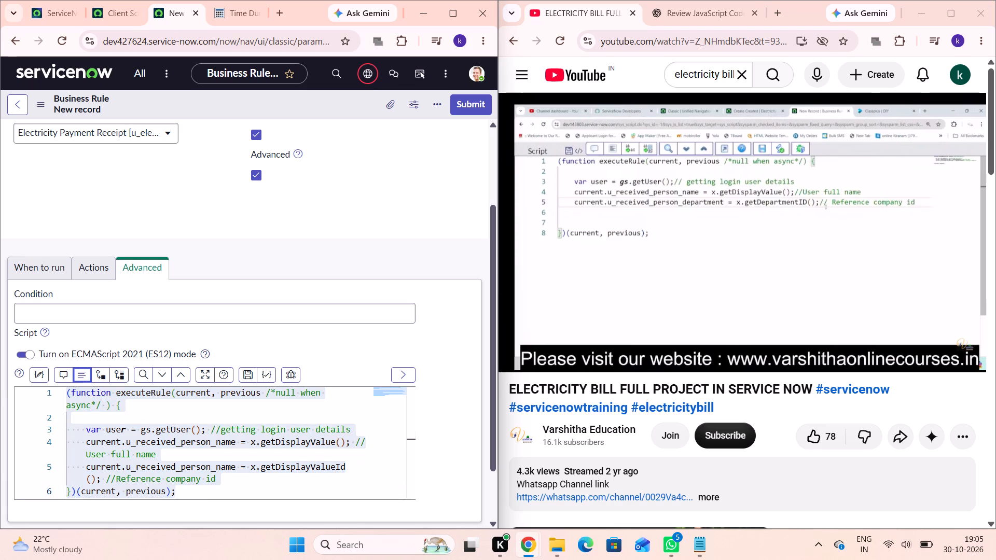
left_click(183, 457)
Resume the tutorial video to see what follows the completed script, and pause it on the business rule form.
left_click(763, 194)
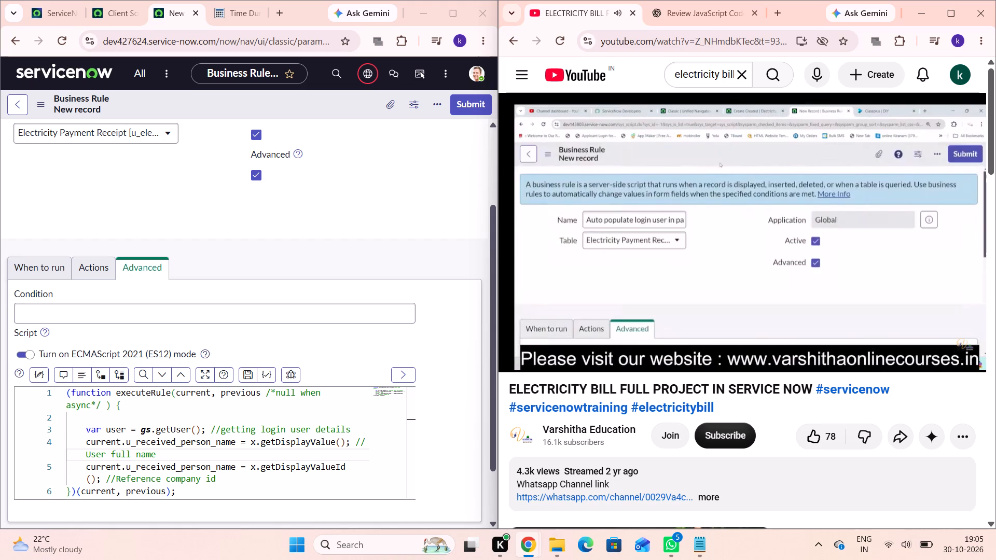
key("space")
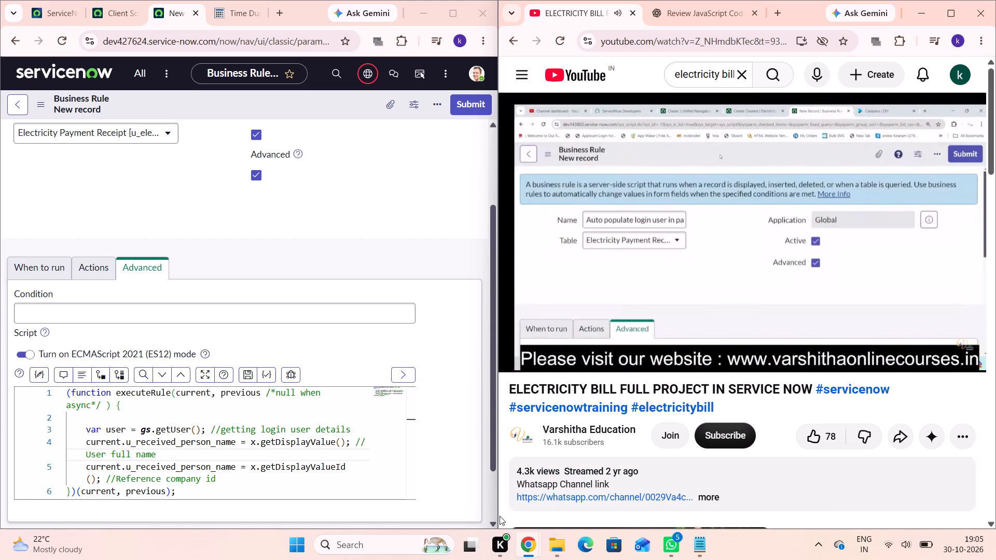
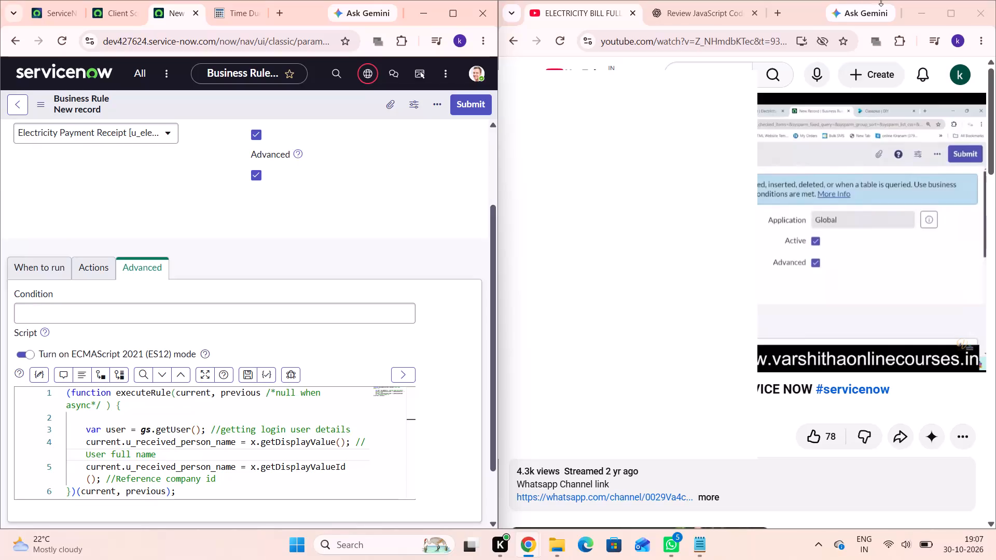
Play the tutorial video onward from the completed script and pause it once the business rule has been saved.
left_click(807, 9)
left_click(651, 244)
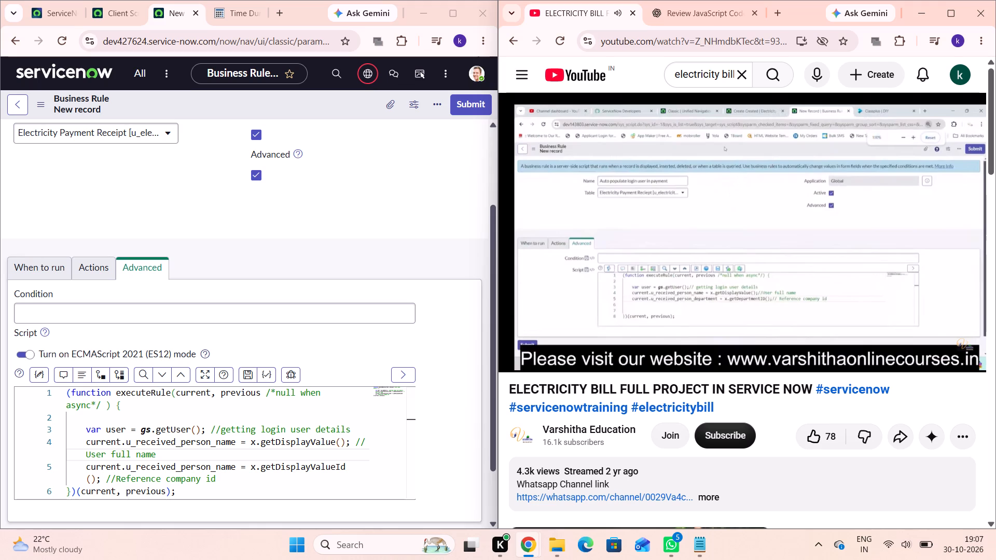
key("Right")
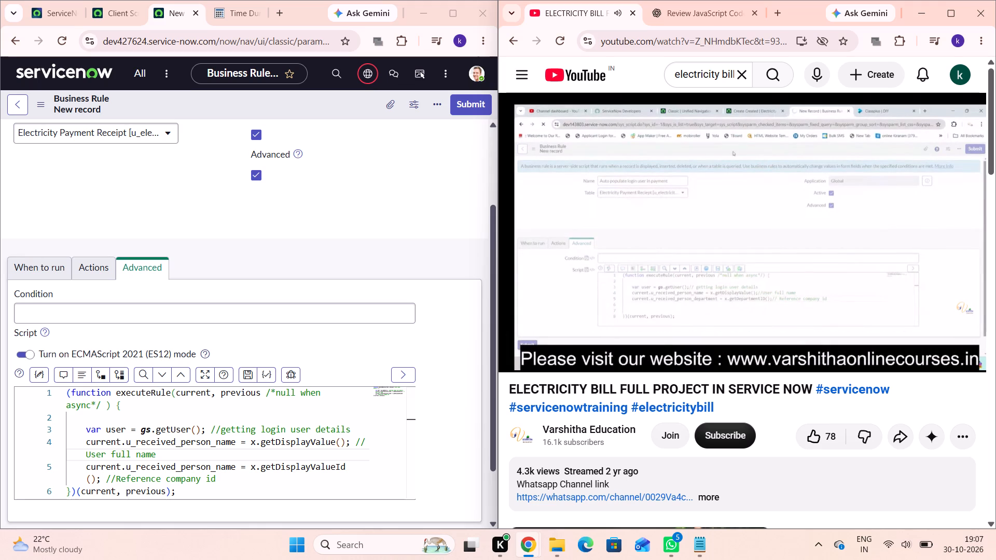
key("space")
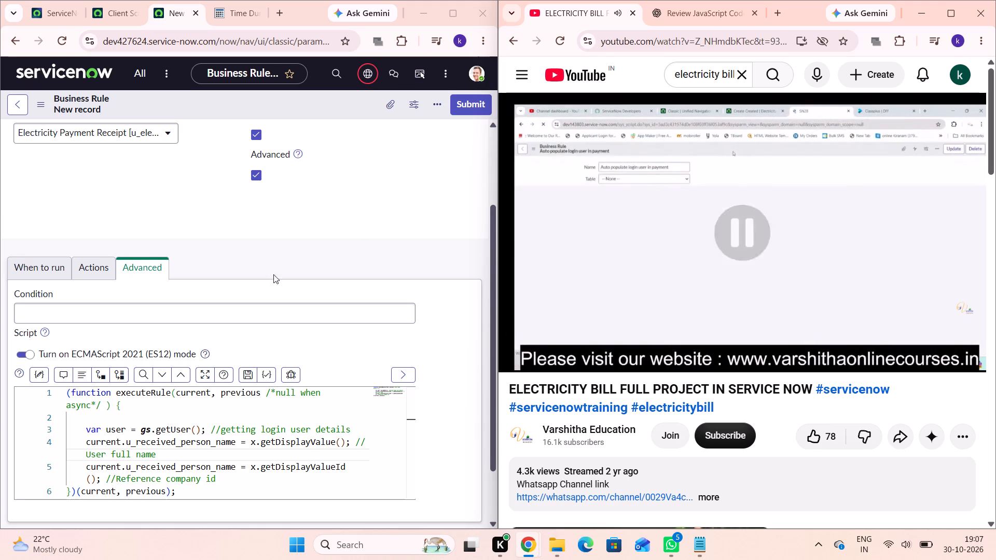
Copy the business rule's name into the Lab 5 viva.txt notes in Notepad as a new last entry, followed by "it is a business rules".
scroll(272, 279, "up", 2)
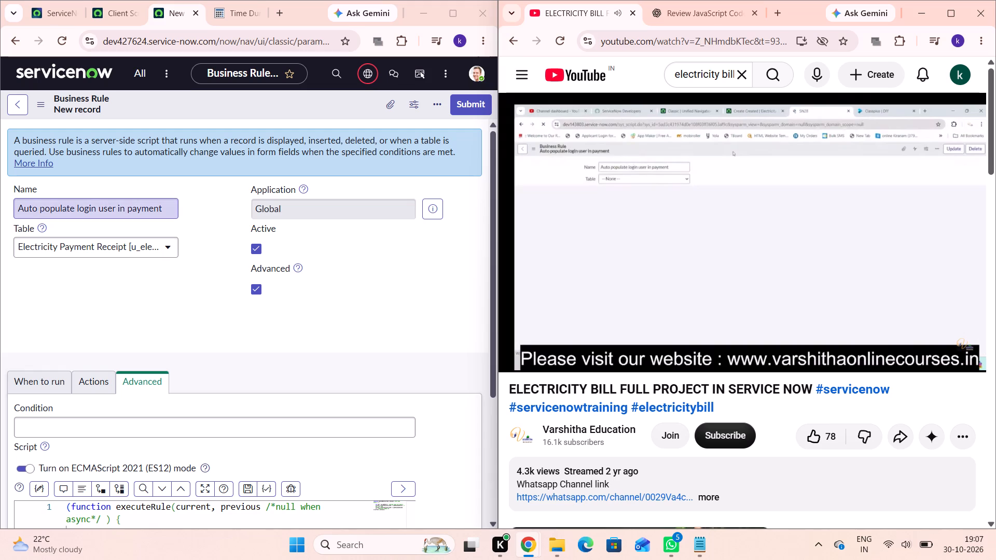
triple_click(128, 205)
key("ctrl+a")
key("ctrl+c")
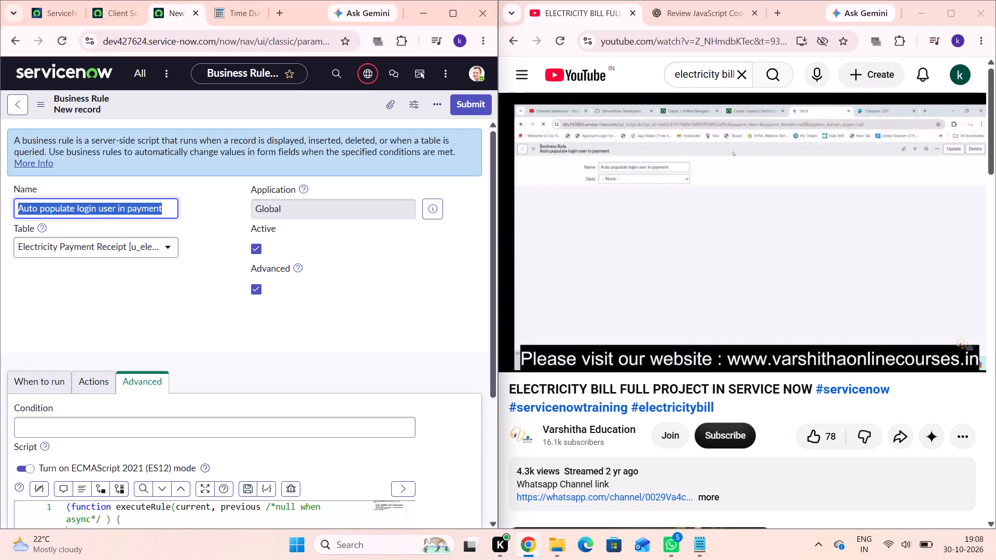
left_click(704, 549)
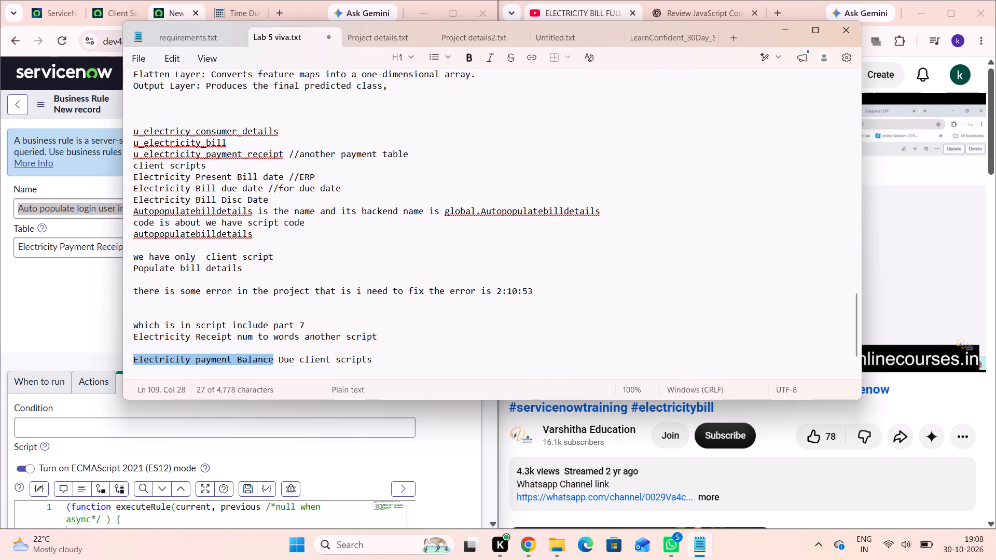
left_click(412, 360)
key("Return")
key("Return")
key("ctrl+v")
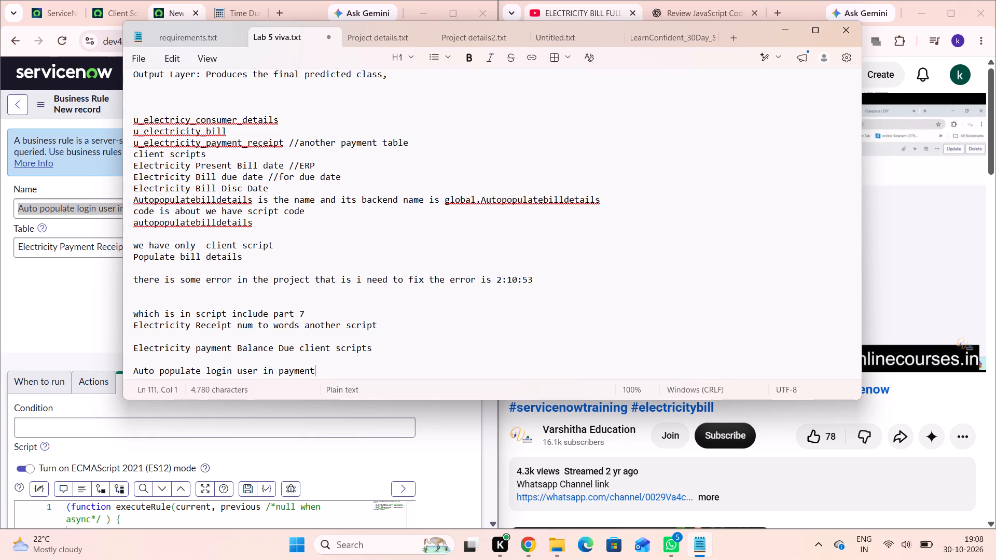
key("space")
type("it is a bi")
key("BackSpace")
type("usiness ruules")
key("BackSpace")
key("BackSpace")
key("BackSpace")
key("BackSpace")
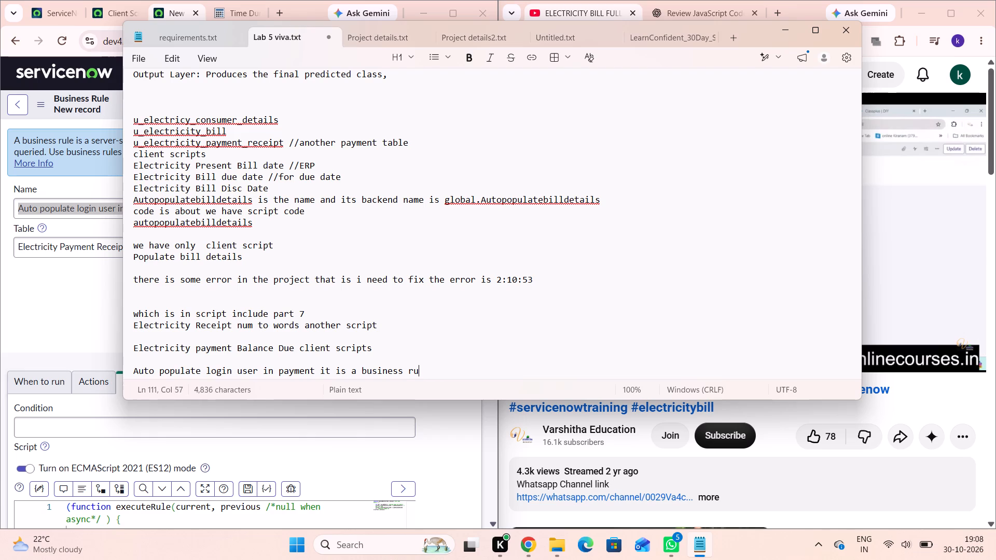
type("les")
key("Return")
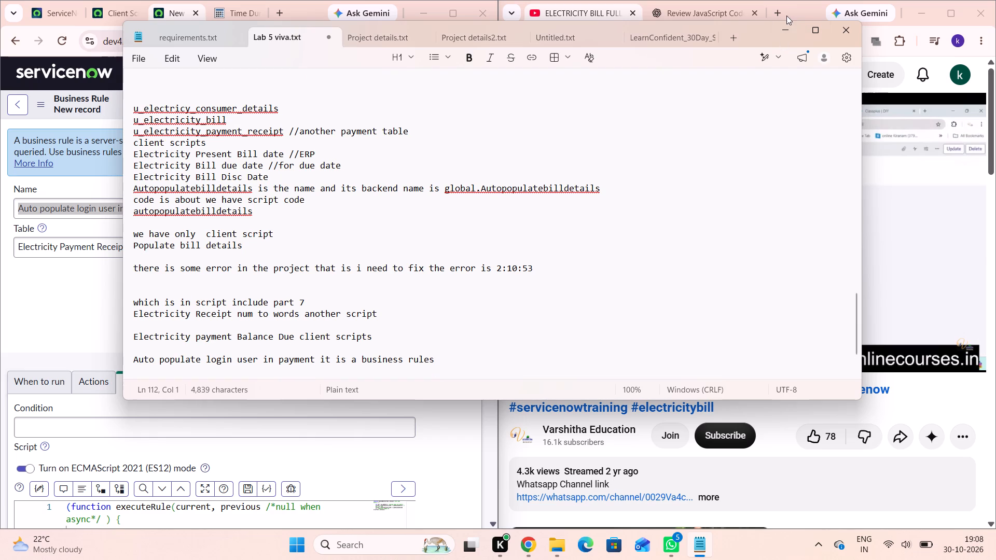
left_click(788, 30)
Resume the tutorial video and pause it where the Bill No is being entered on a new Electricity Payment Receipt.
left_click(773, 216)
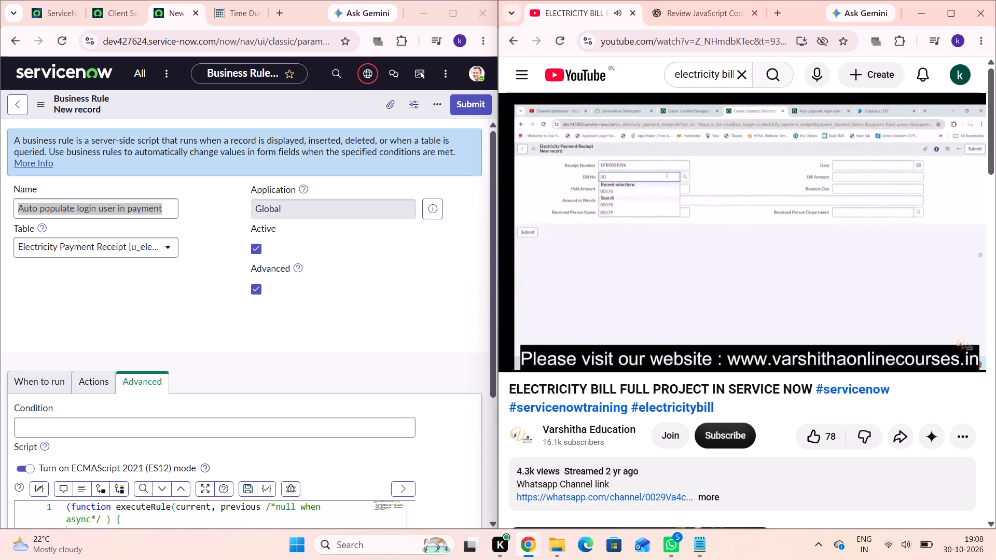
key("space")
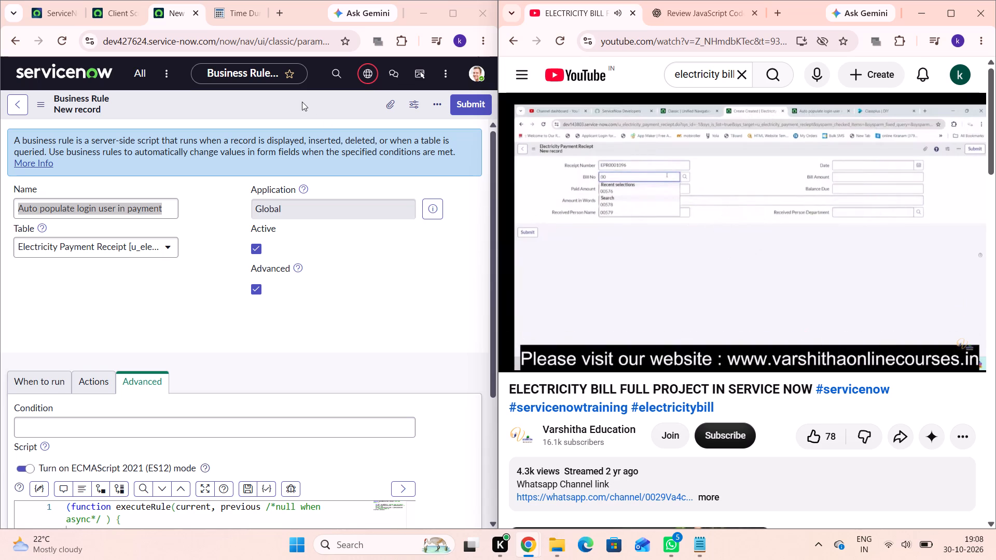
Save the Auto populate login user in payment business rule while staying on its record.
left_click(294, 104)
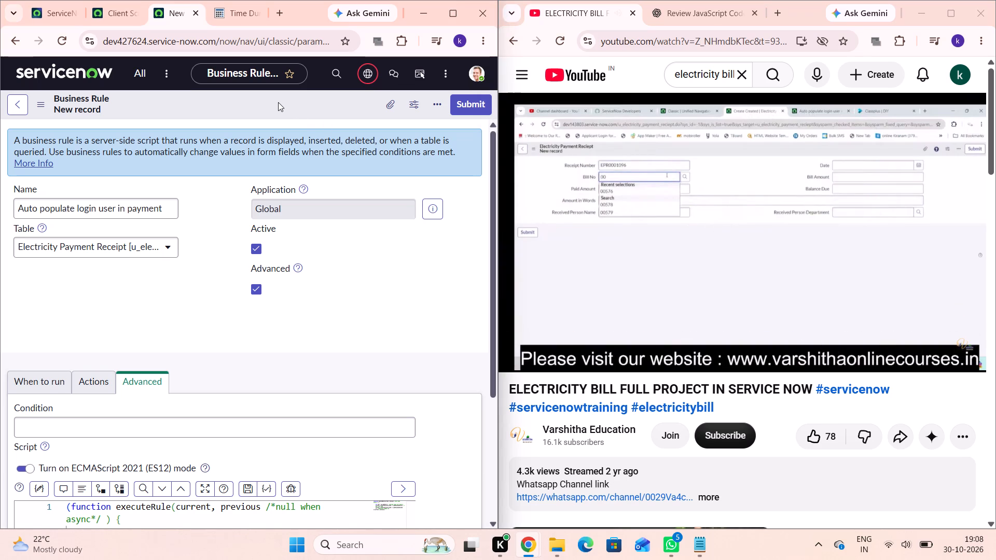
right_click(278, 102)
left_click(297, 111)
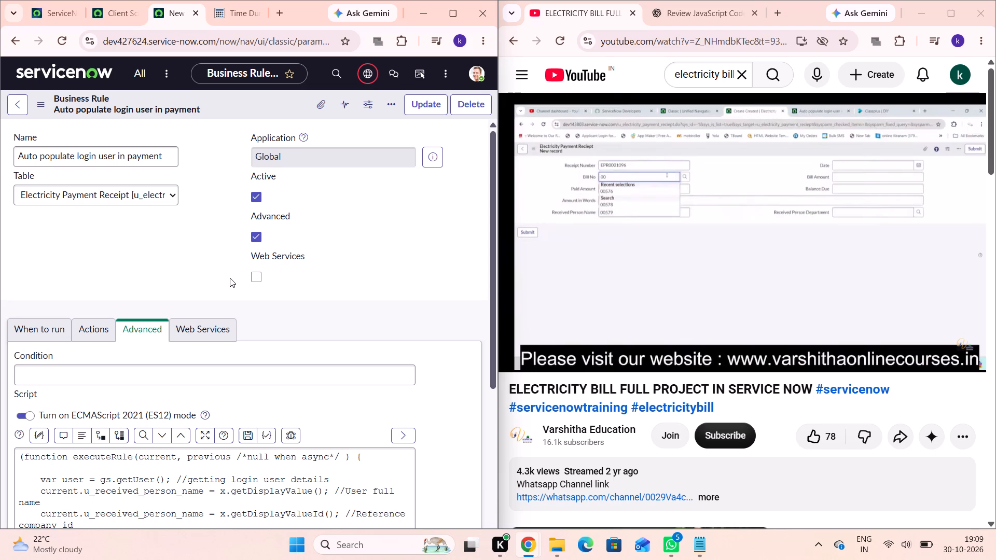
Review the script in the saved business rule record.
scroll(230, 278, "down", 2)
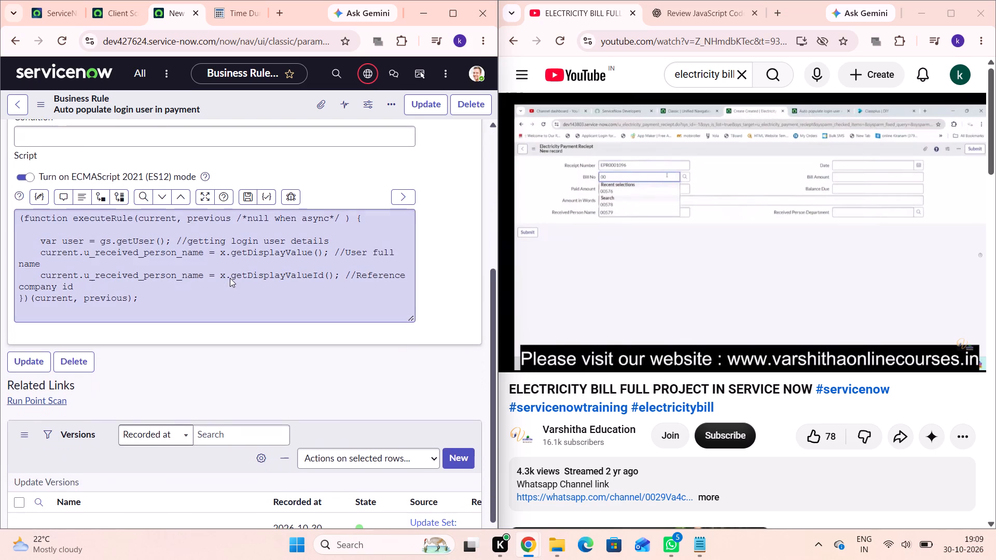
left_click(207, 268)
scroll(207, 268, "up", 1)
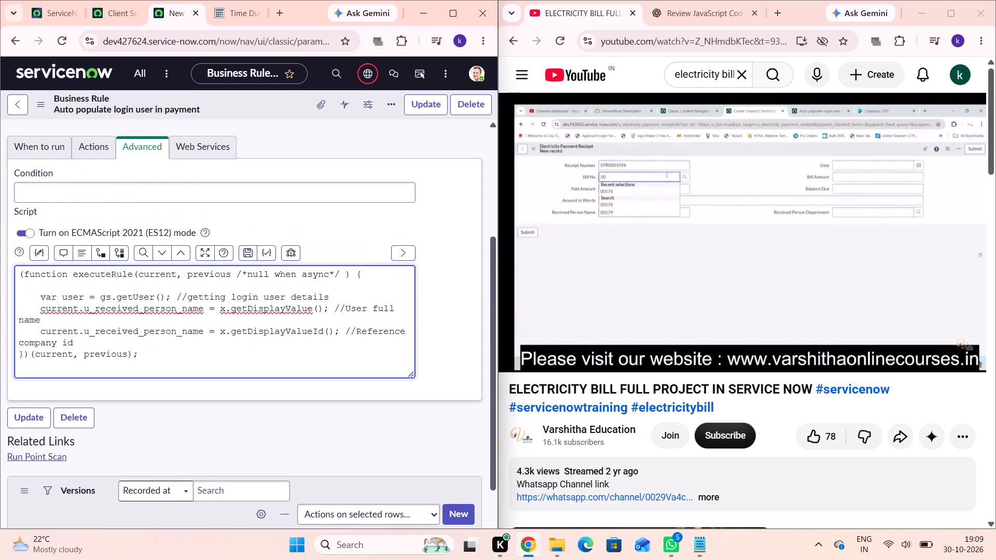
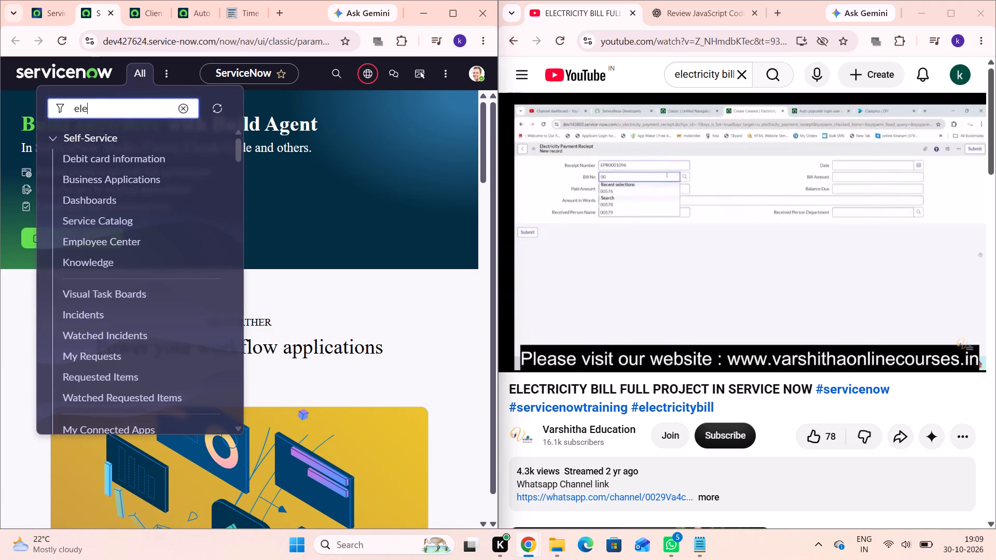
Find the Electricity Payment Receipts module in the ServiceNow navigator and open its list.
type("ctriciy")
key("space")
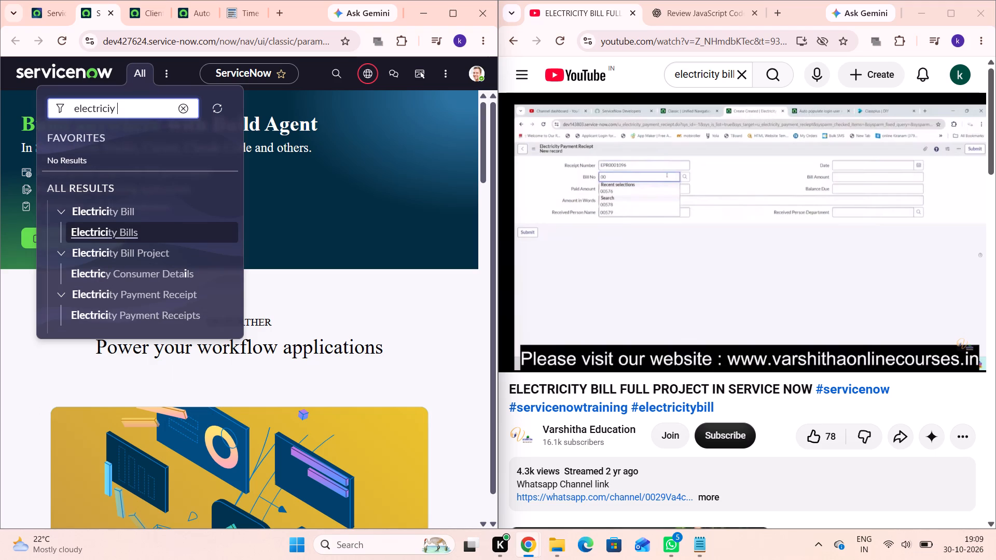
type("paymen")
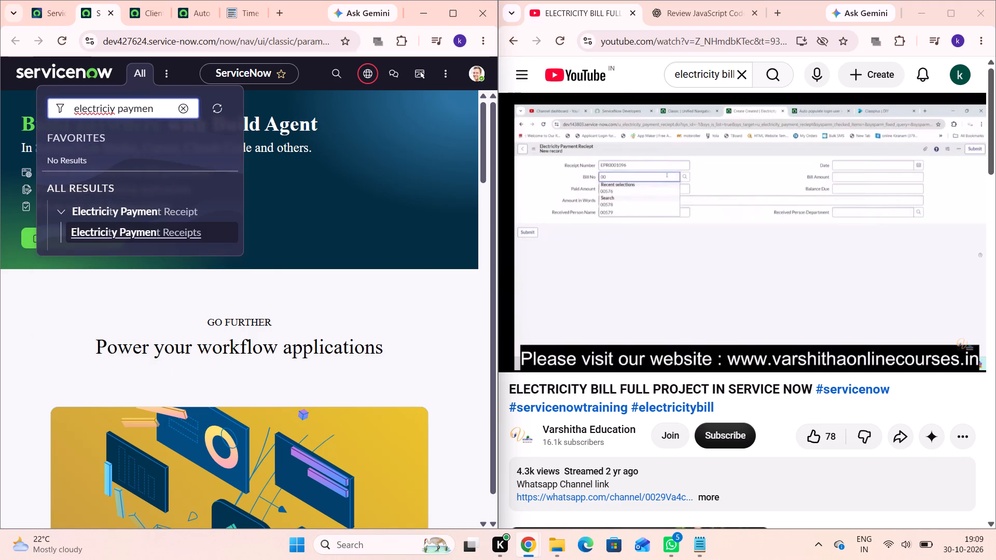
left_click(146, 238)
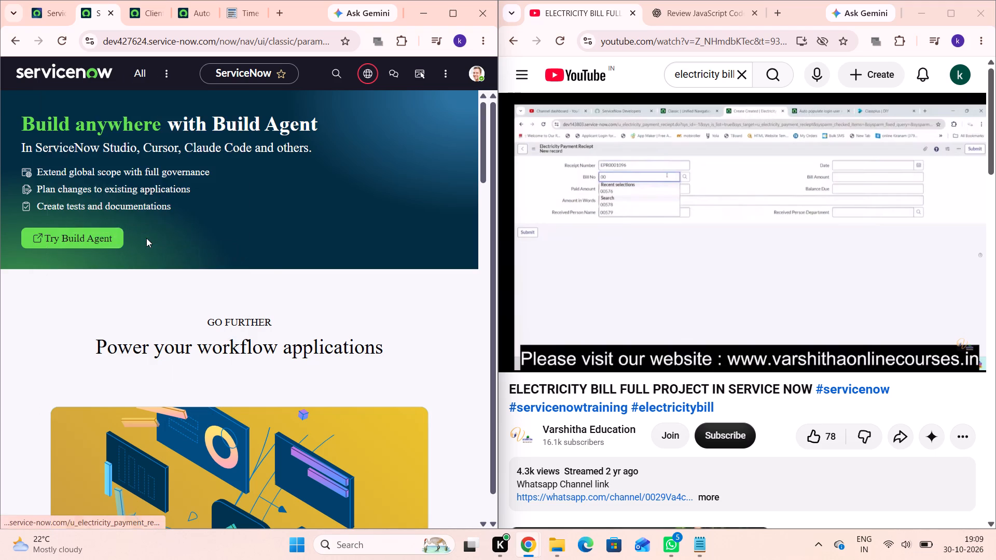
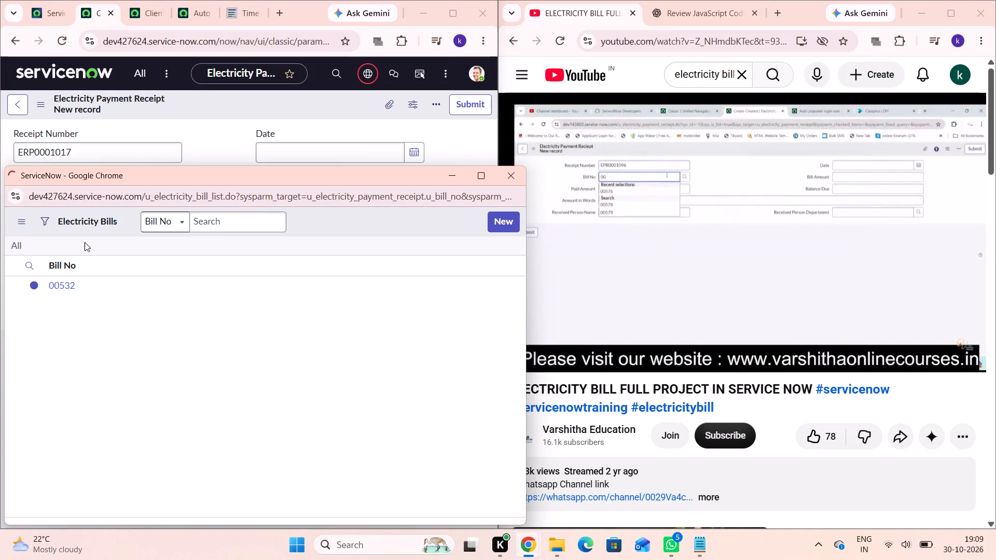
Choose bill 00532 from the Electricity Bills lookup as the new payment receipt's Bill No.
left_click_drag(57, 285, 58, 305)
left_click(58, 305)
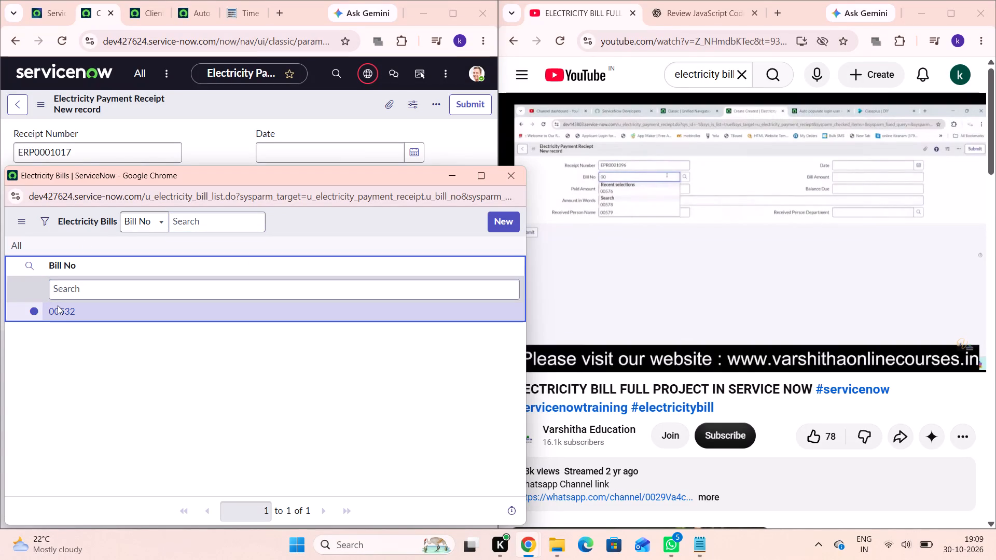
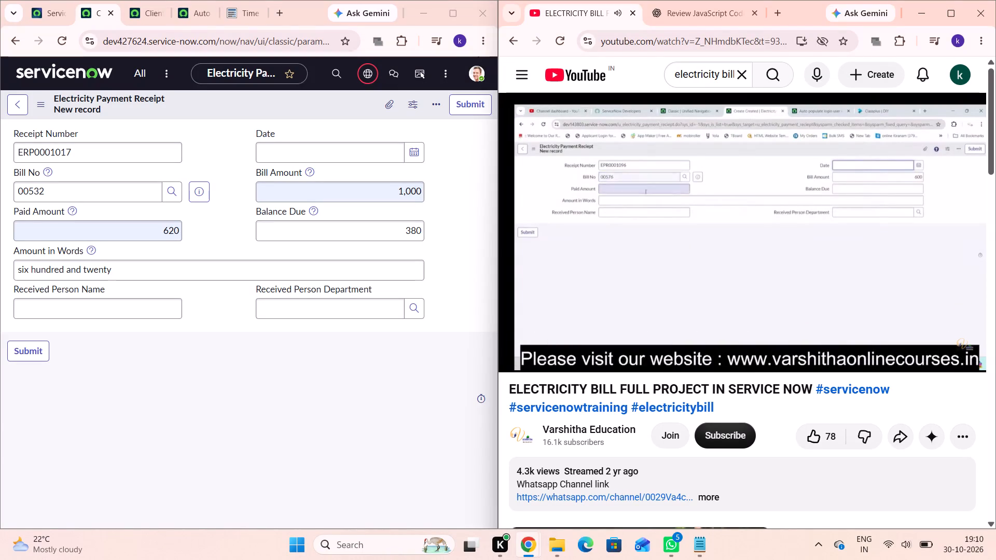
Skip ahead in the tutorial video, dismiss the ads, and pause at the business rule script that sets the received person's name and department.
key("Right")
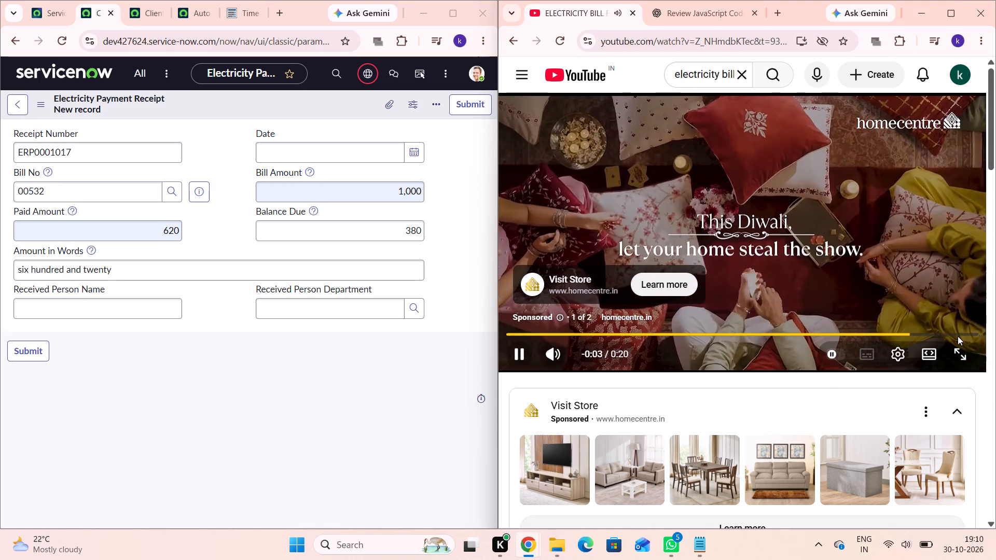
left_click(952, 412)
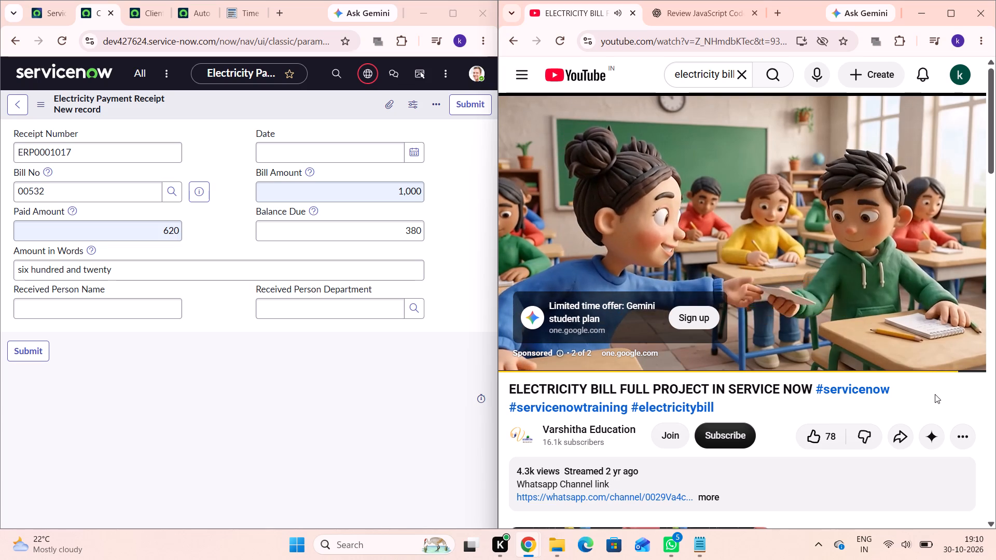
left_click(943, 309)
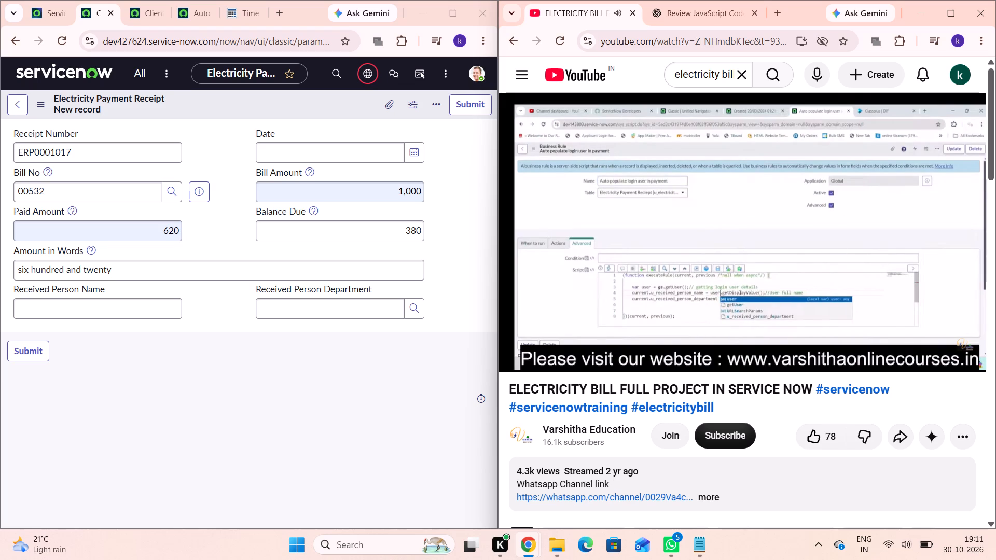
key("space")
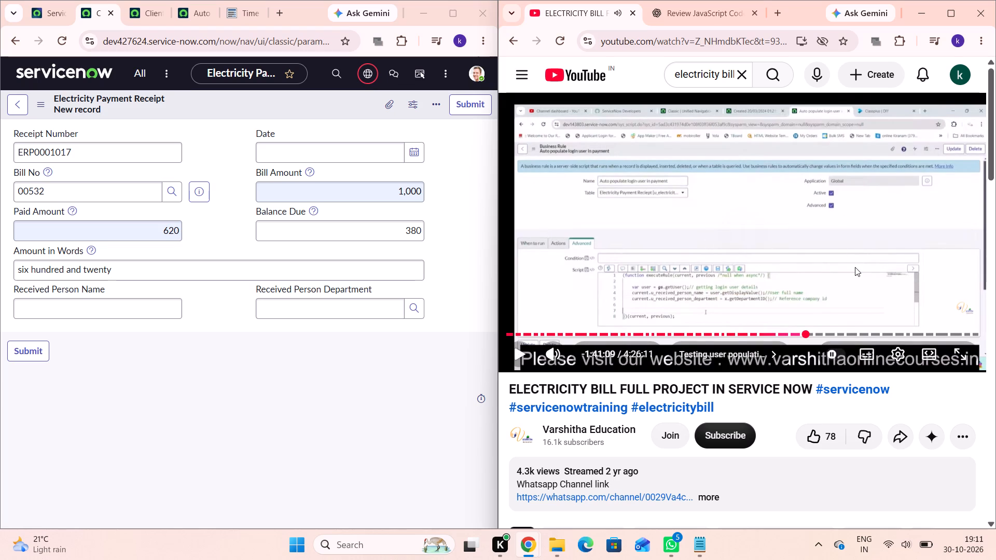
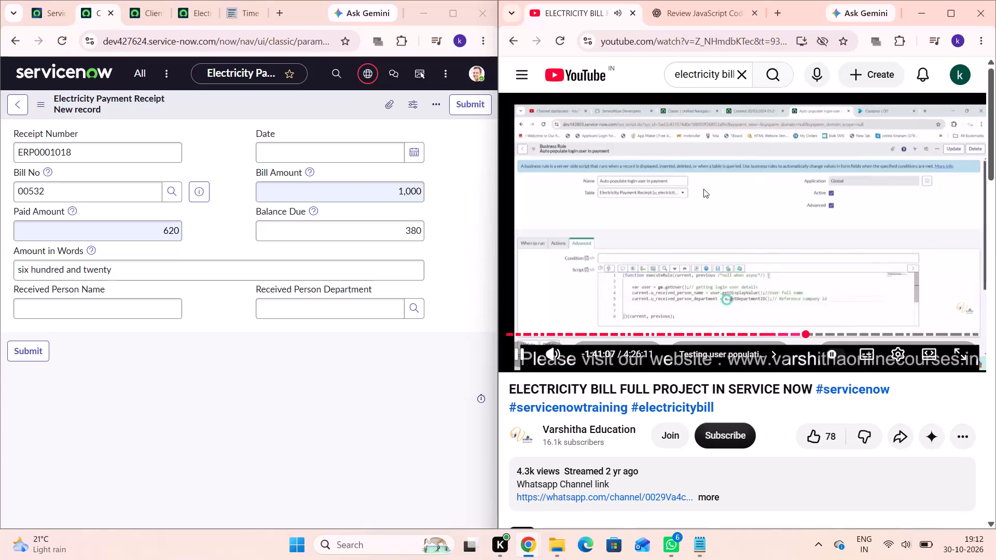
Skip ahead in the tutorial video to the test of the payment receipt's auto-populated user fields and pause at the saved record.
key("Right")
key("Right")
key("Right")
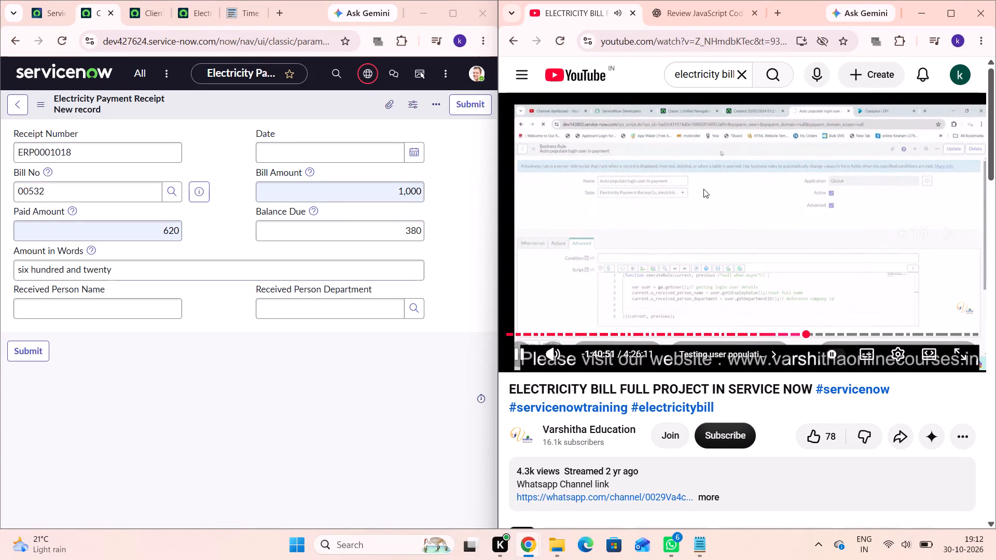
key("Right")
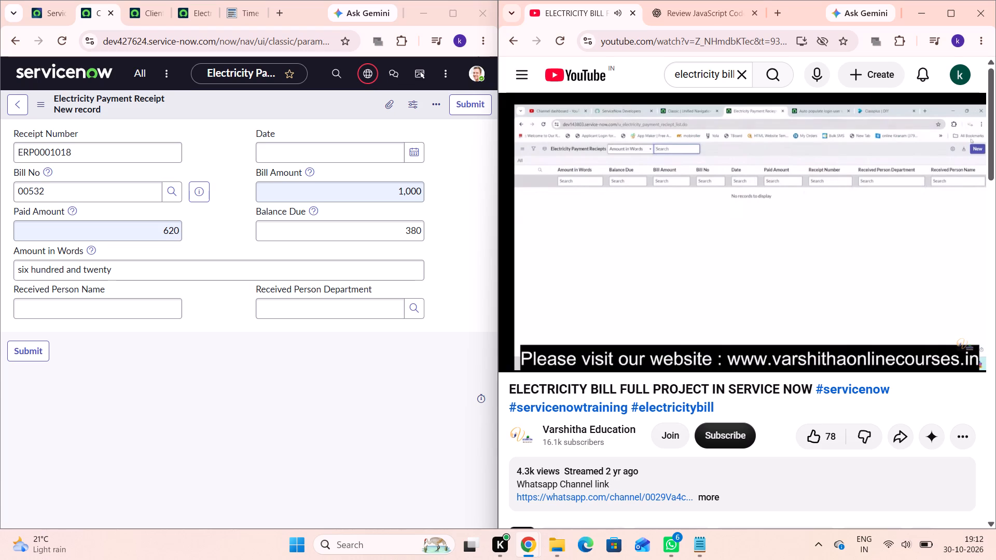
key("Right")
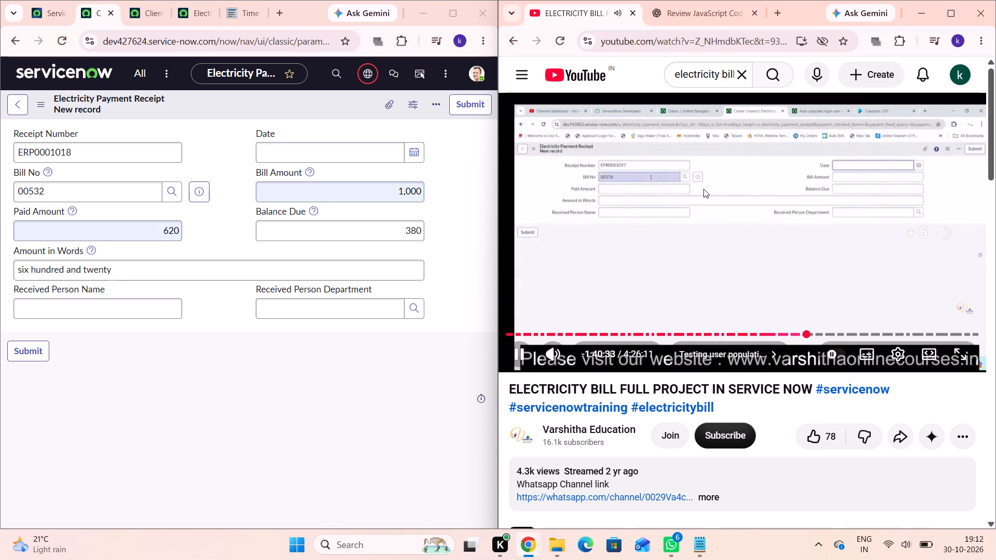
key("Right")
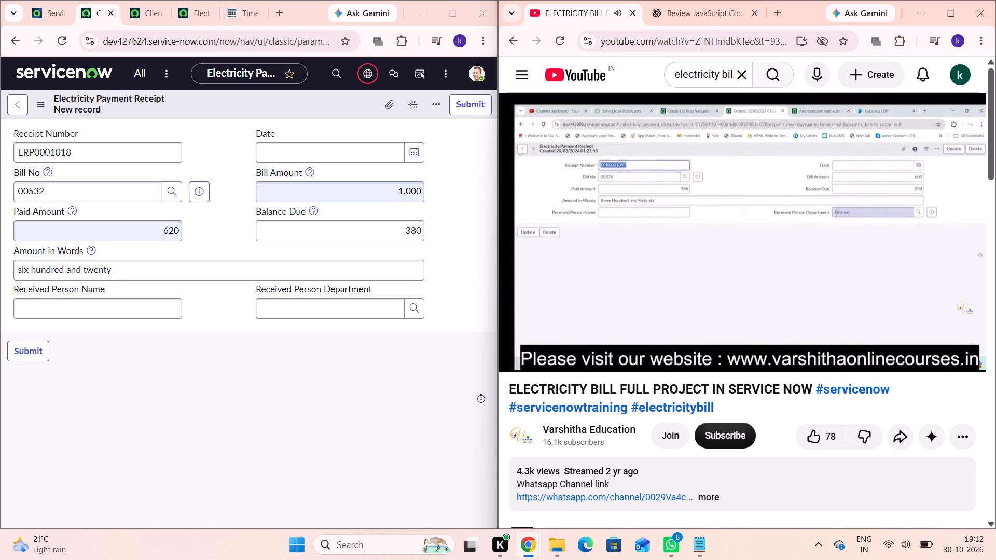
key("space")
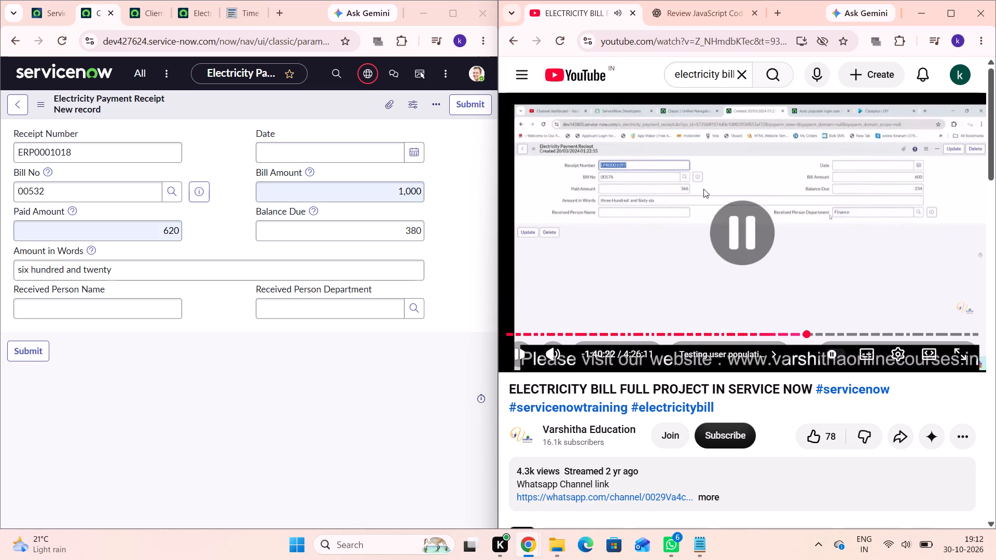
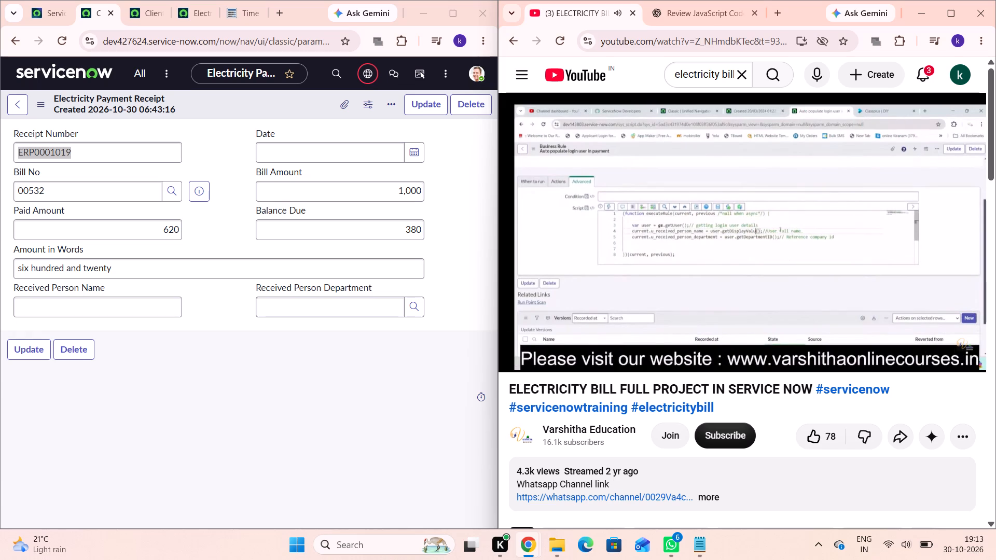
Pause the tutorial video at the business rule script where the received person name line is being edited.
left_click(719, 259)
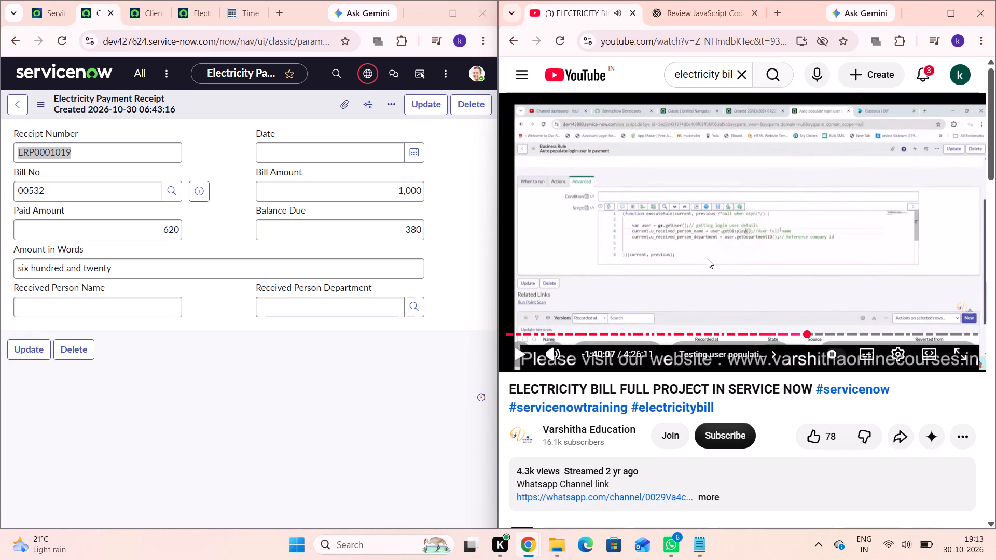
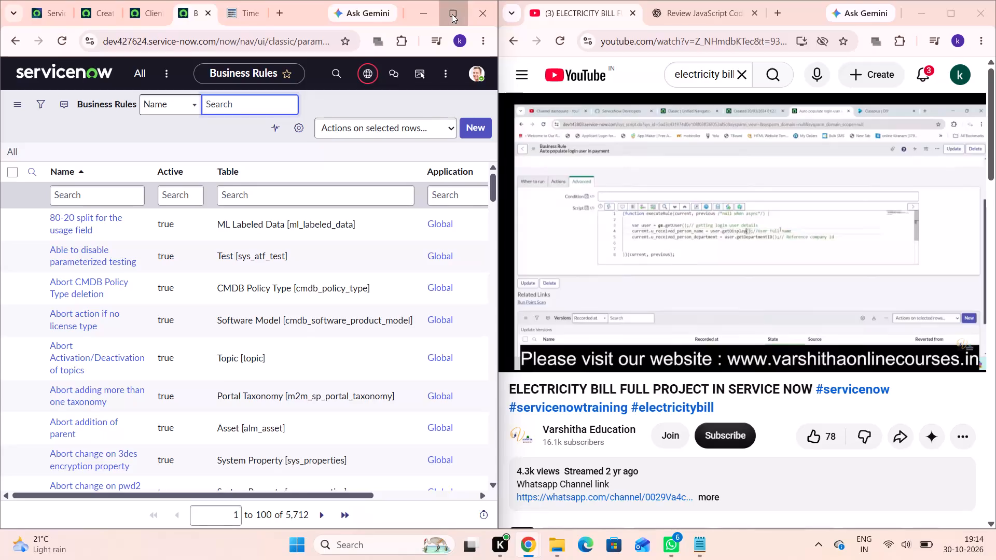
Filter the Business Rules list to records whose Updated date starts with 2026.
left_click(611, 124)
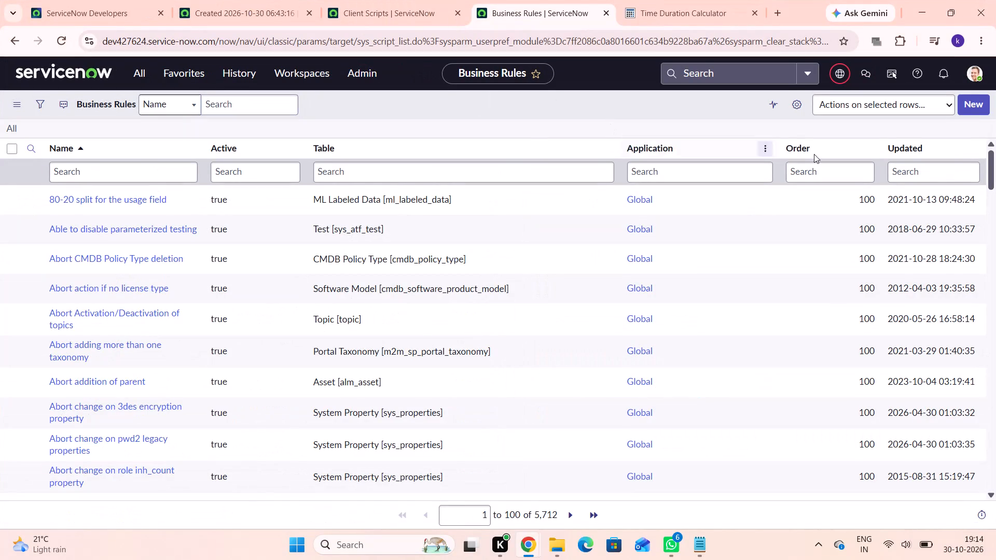
left_click(902, 168)
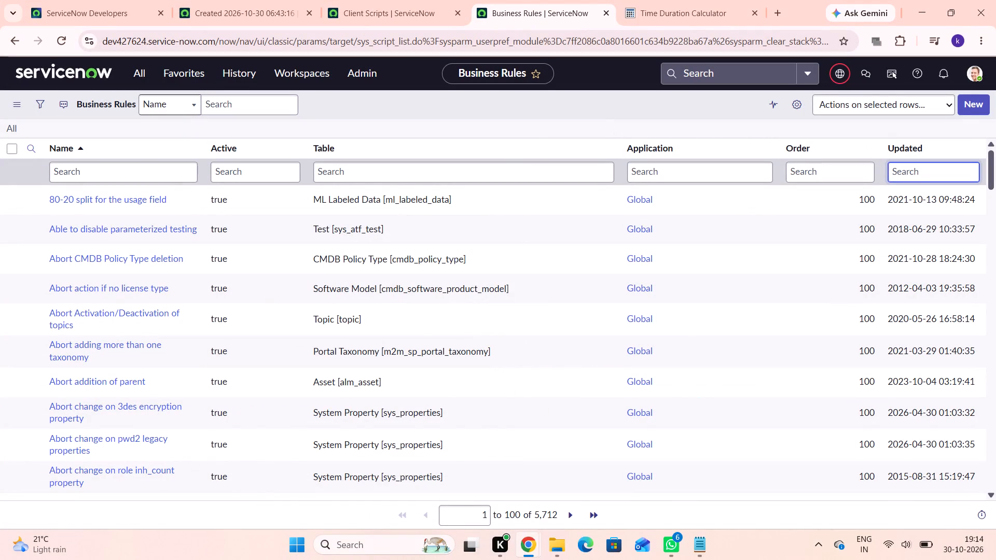
type("2026")
key("Return")
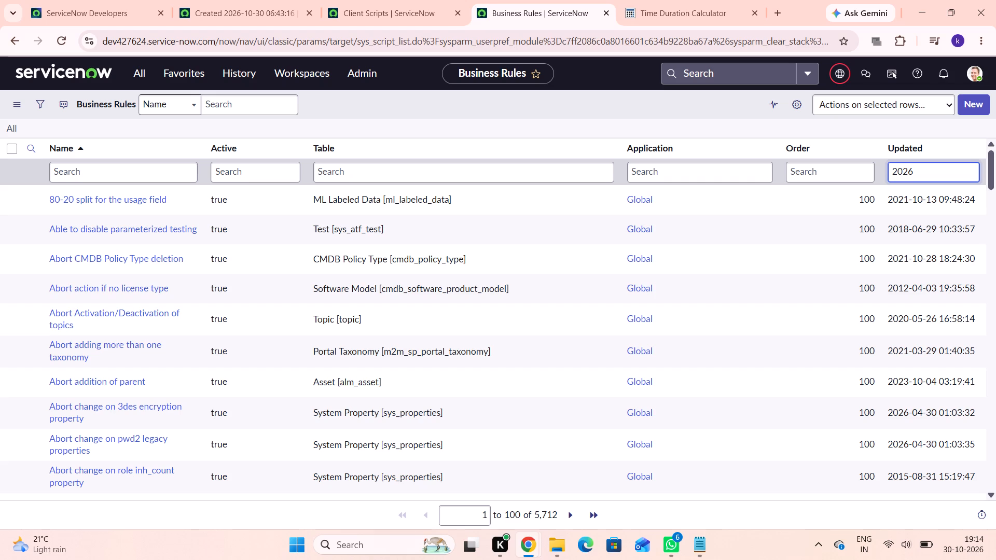
key("Return")
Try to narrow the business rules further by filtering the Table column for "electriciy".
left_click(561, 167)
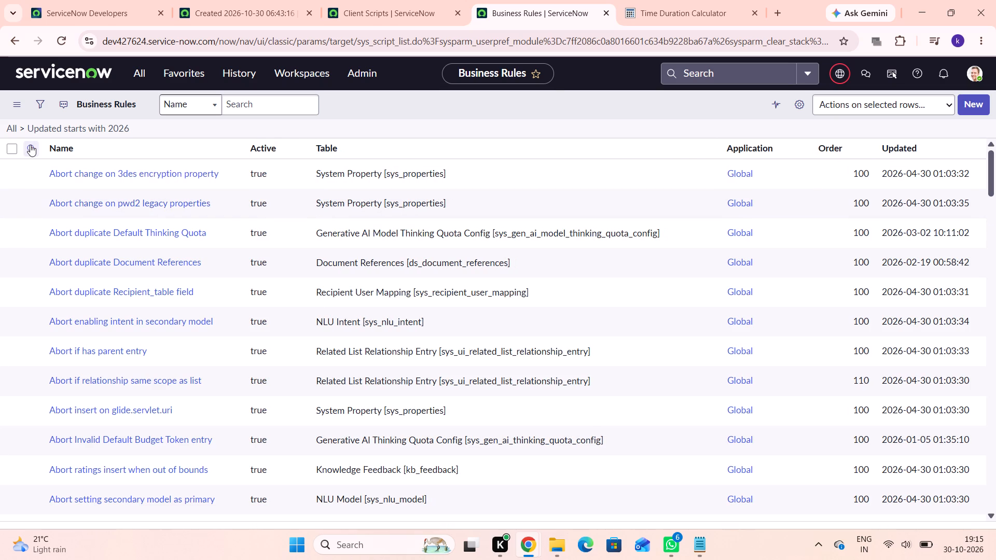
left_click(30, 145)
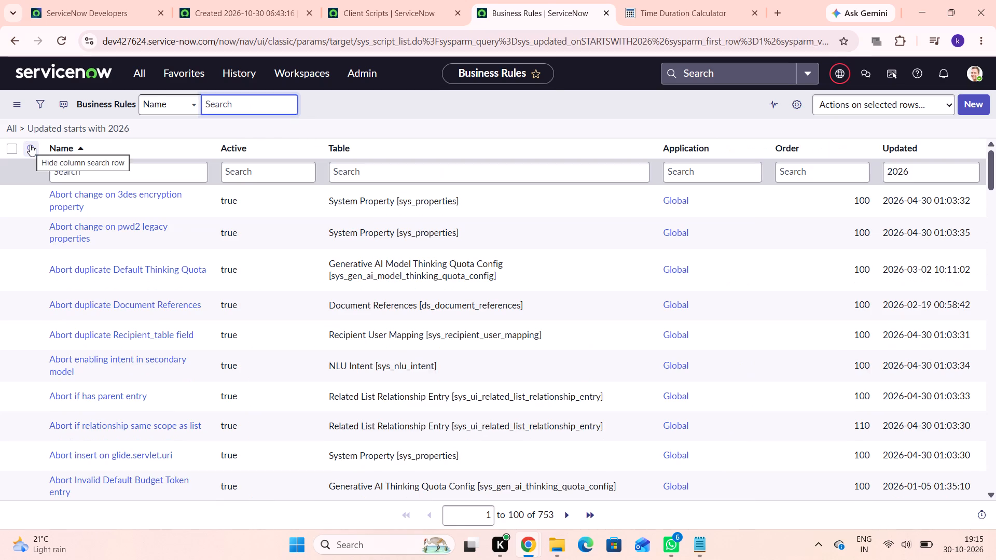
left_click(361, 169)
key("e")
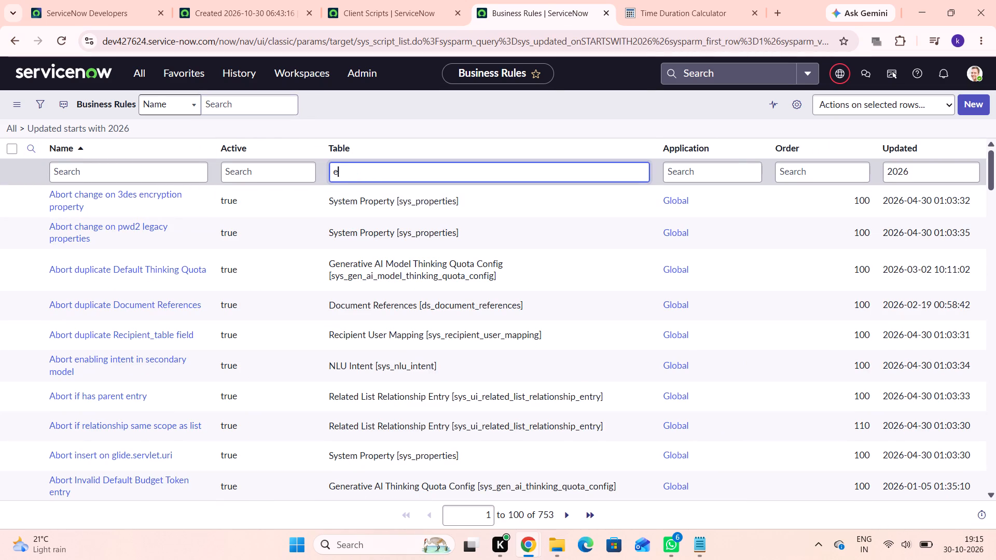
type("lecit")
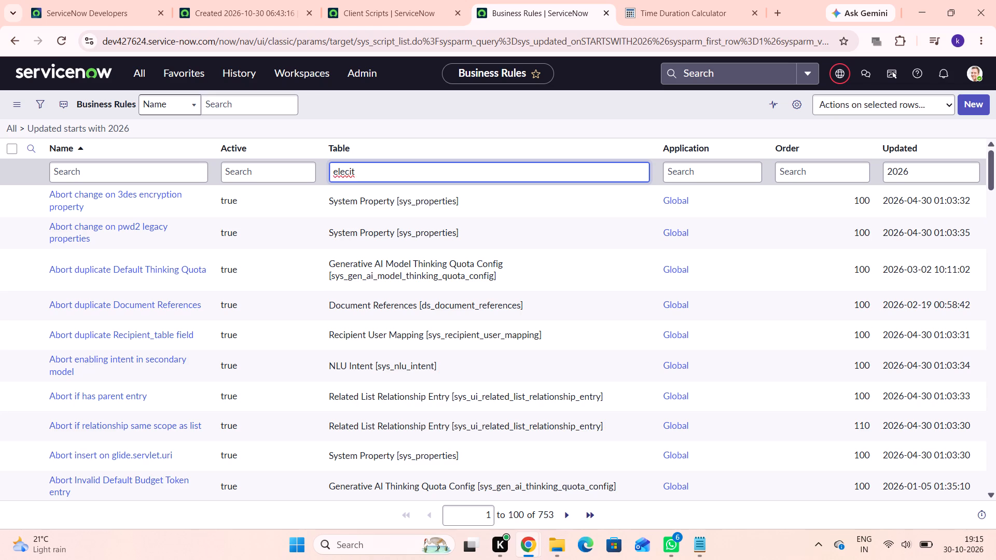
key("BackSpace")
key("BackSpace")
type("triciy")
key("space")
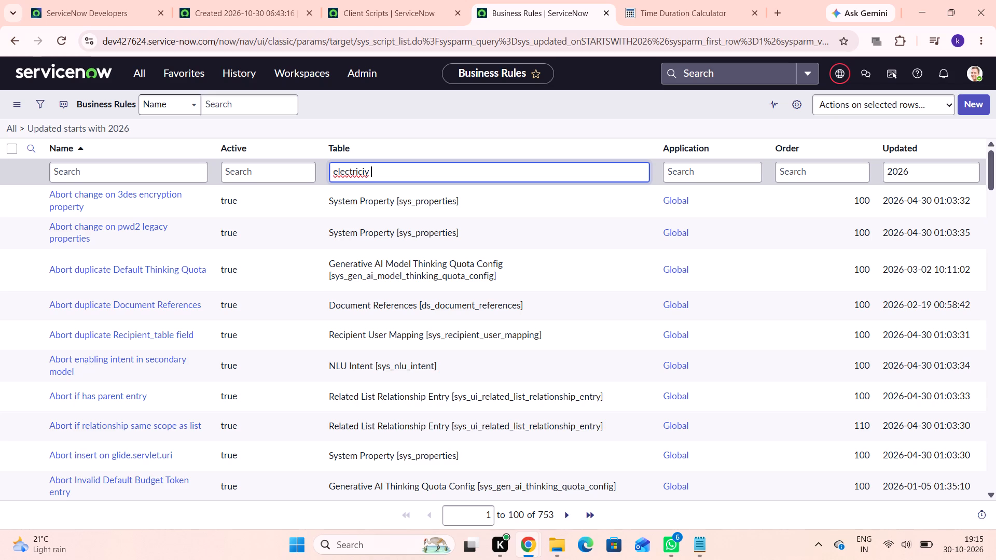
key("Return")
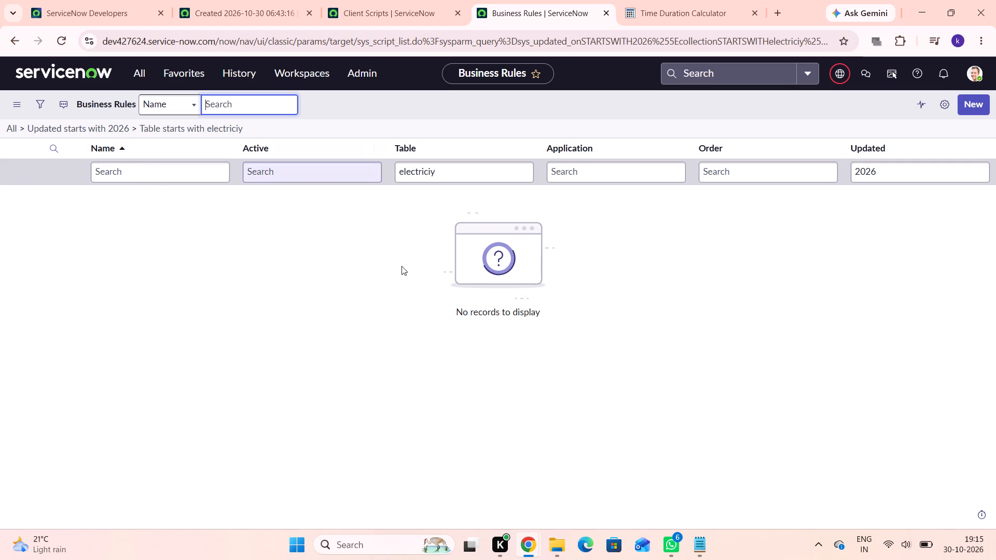
Copy the words "Auto populate login" from the business rule line of the Lab 5 viva.txt notes in Notepad.
left_click(700, 551)
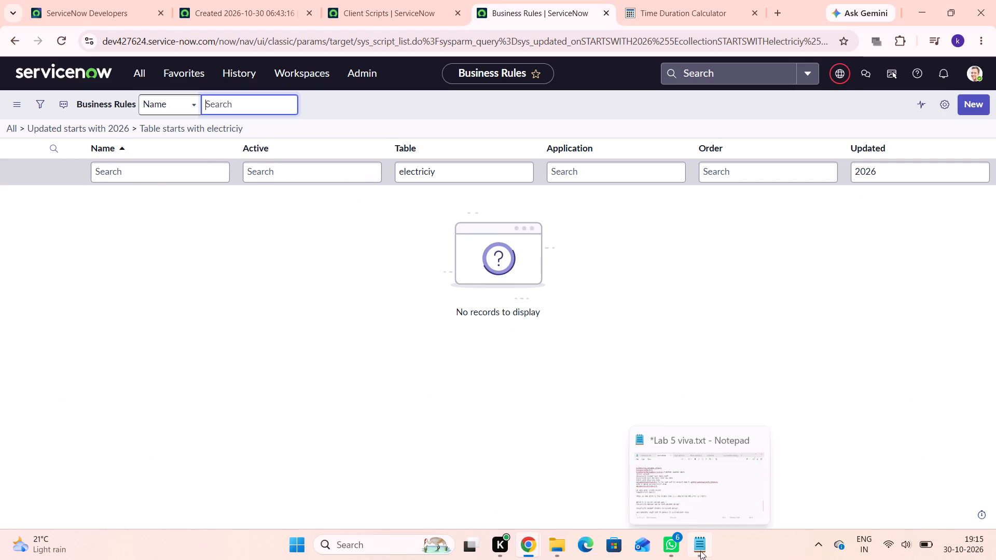
double_click(198, 361)
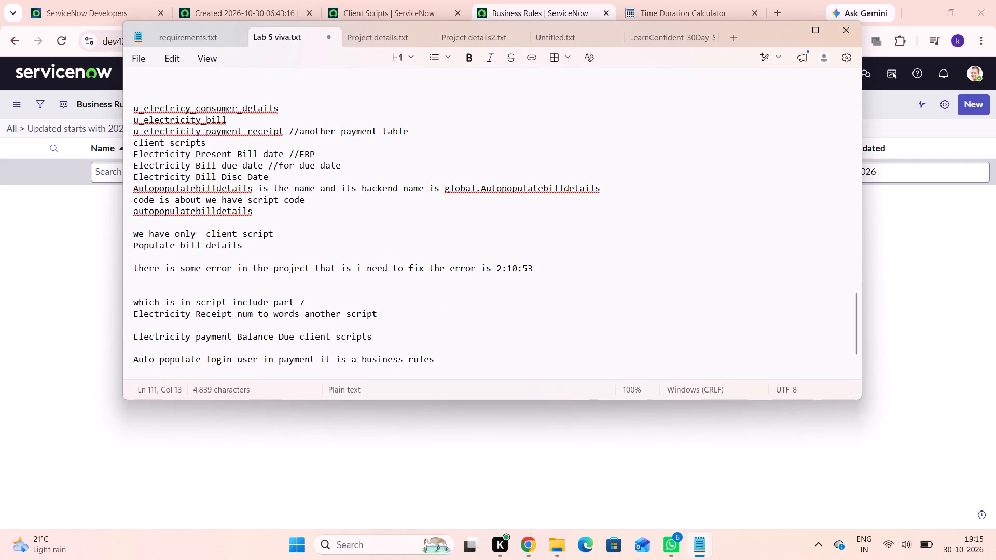
left_click_drag(232, 359, 87, 364)
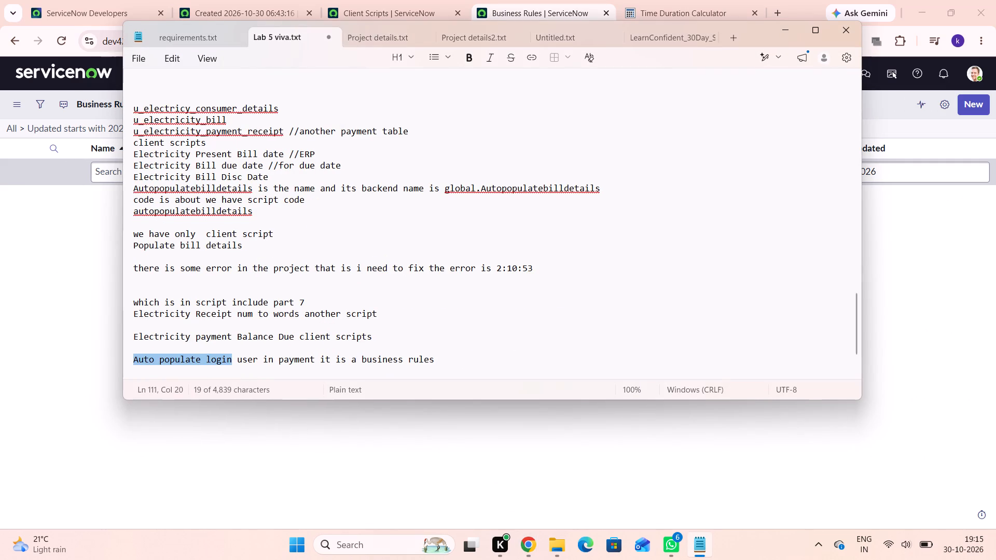
left_click_drag(87, 364, 56, 363)
key("ctrl+c")
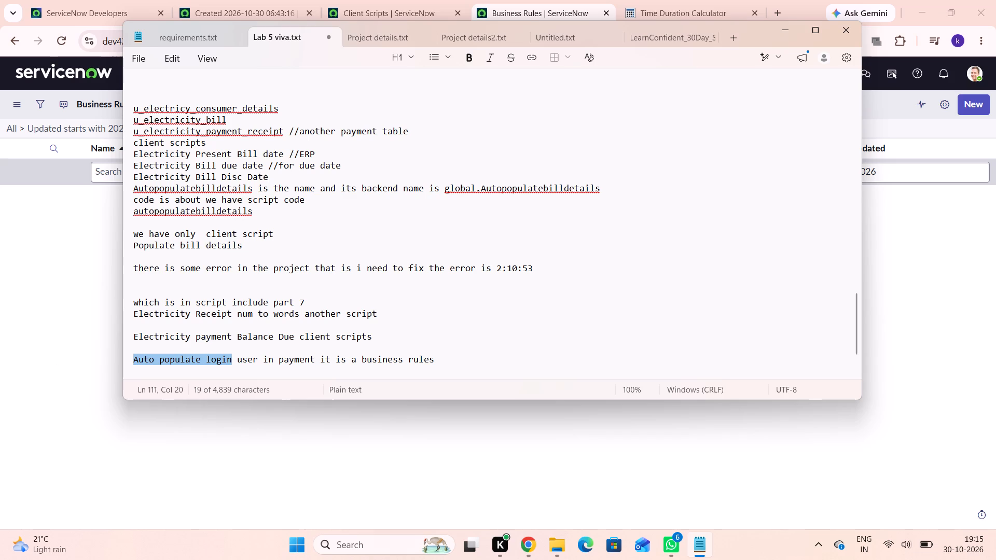
left_click(794, 26)
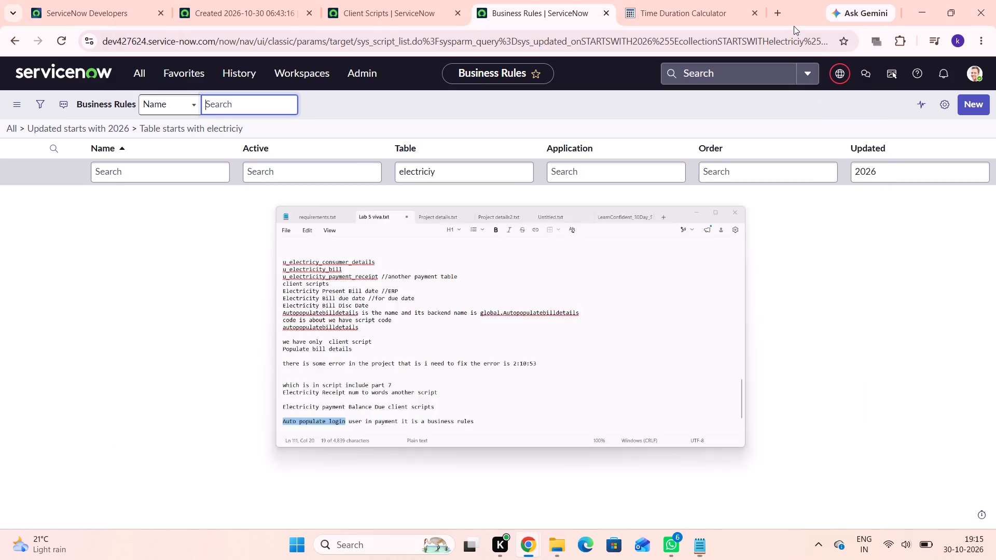
Search the business rules by name for the copied text, without the table condition, and open "Auto populate login user in payment".
left_click(222, 107)
key("ctrl+v")
key("Return")
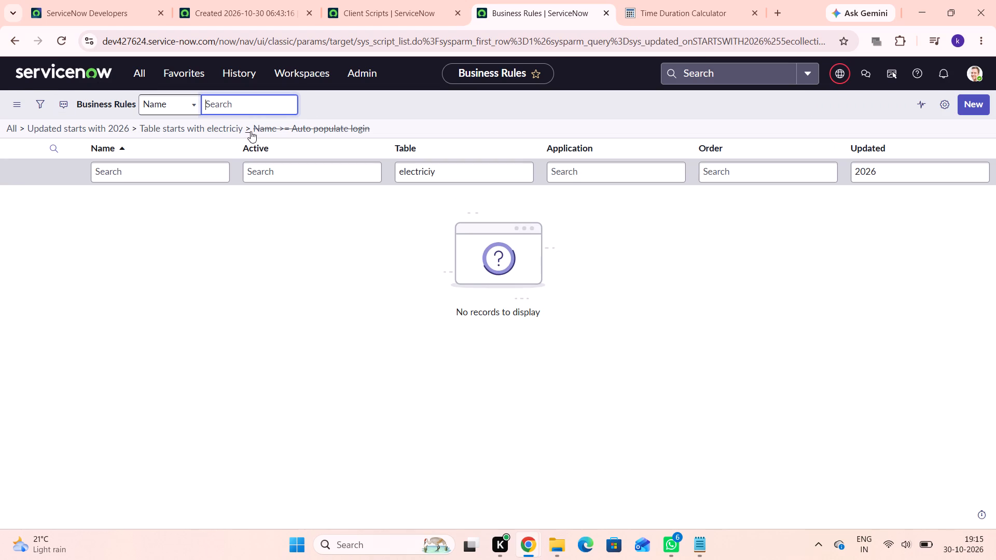
left_click(131, 129)
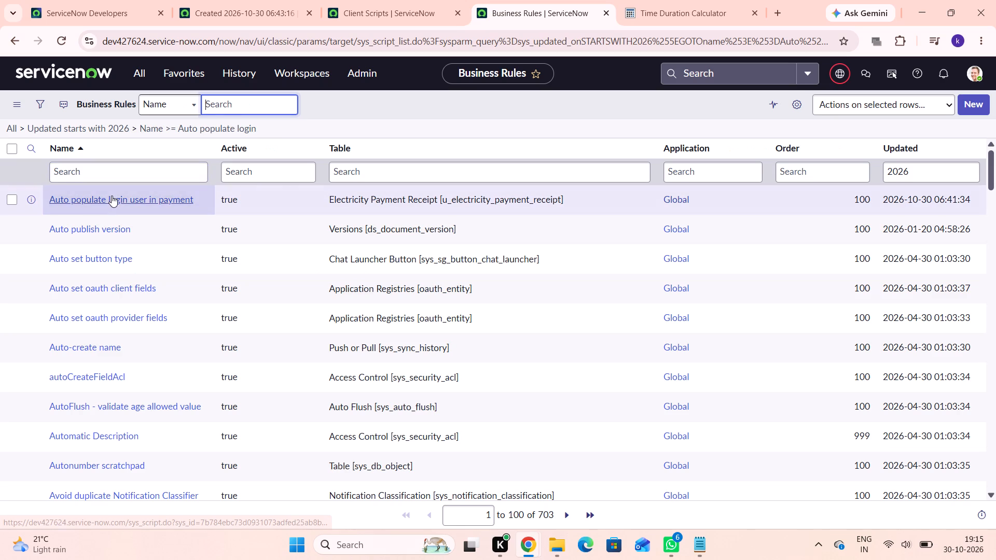
left_click(112, 195)
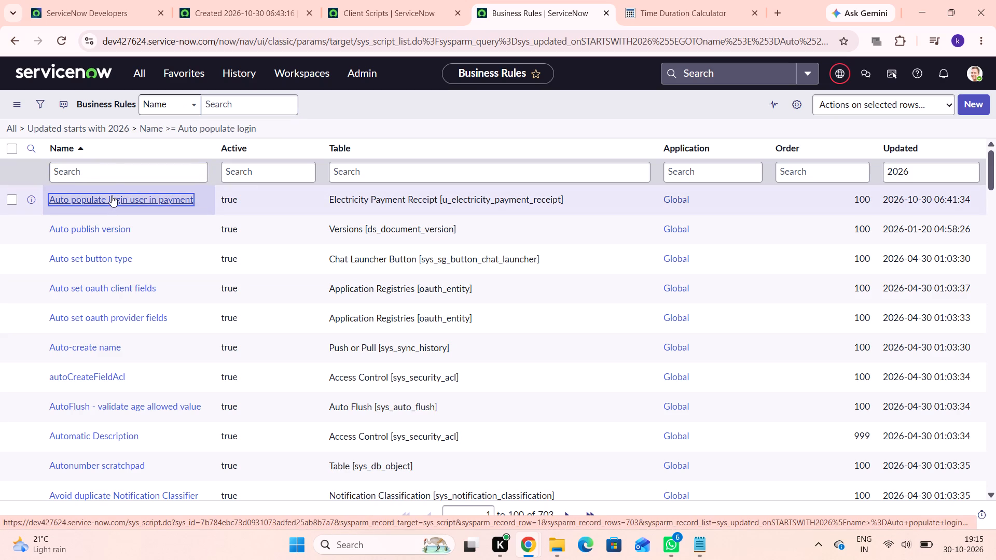
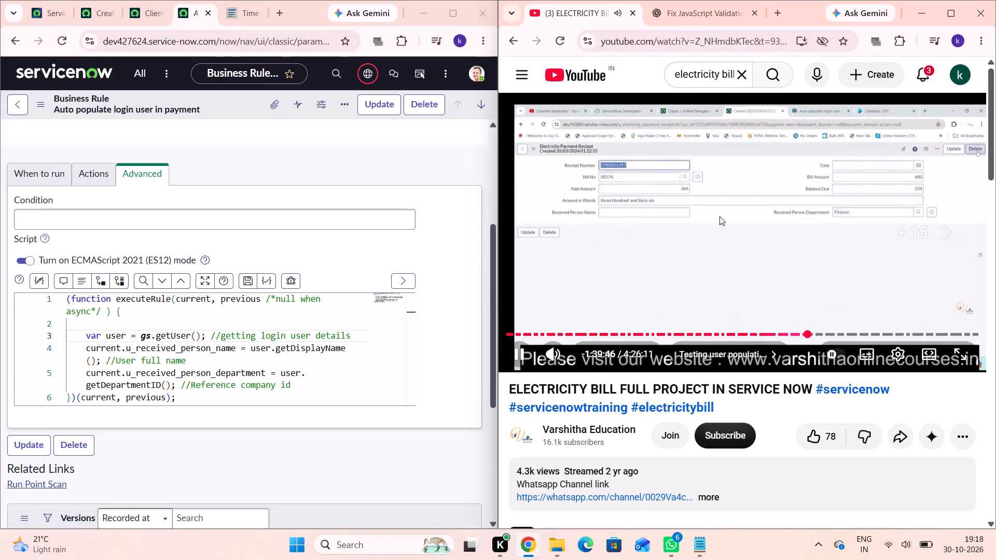
Skip forward through the tutorial video's test of populating the received person fields on a new Electricity Payment Receipt.
key("Right")
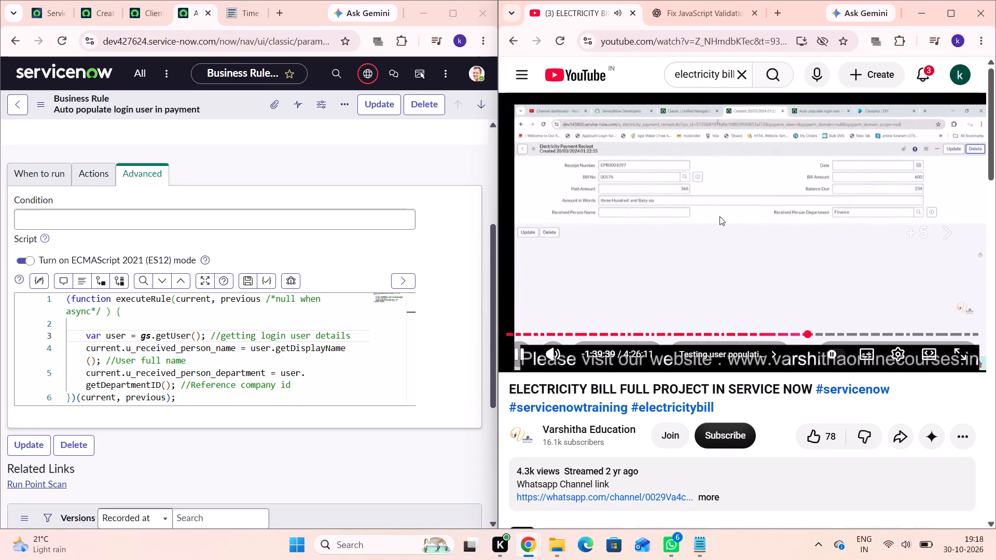
key("Right")
key("Right")
key("Right")
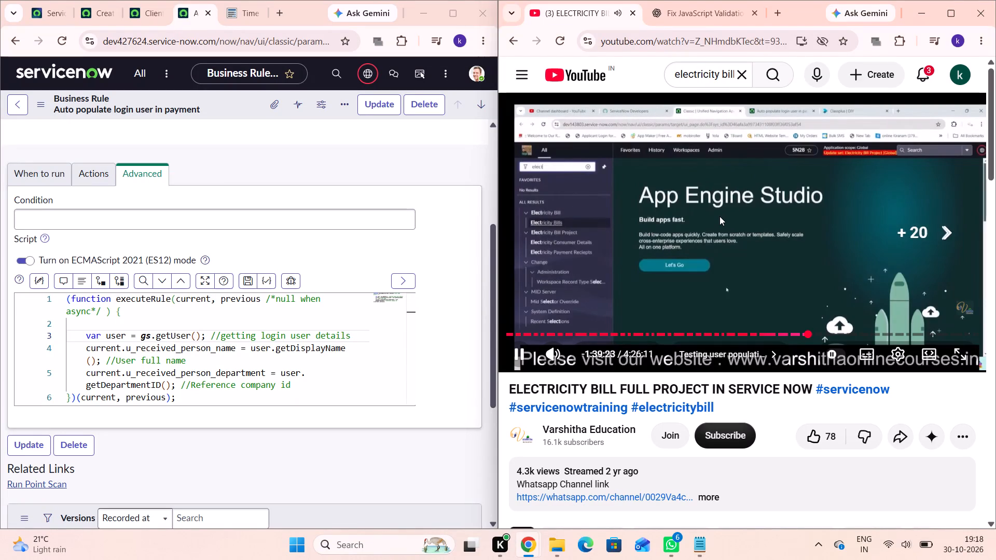
key("Right")
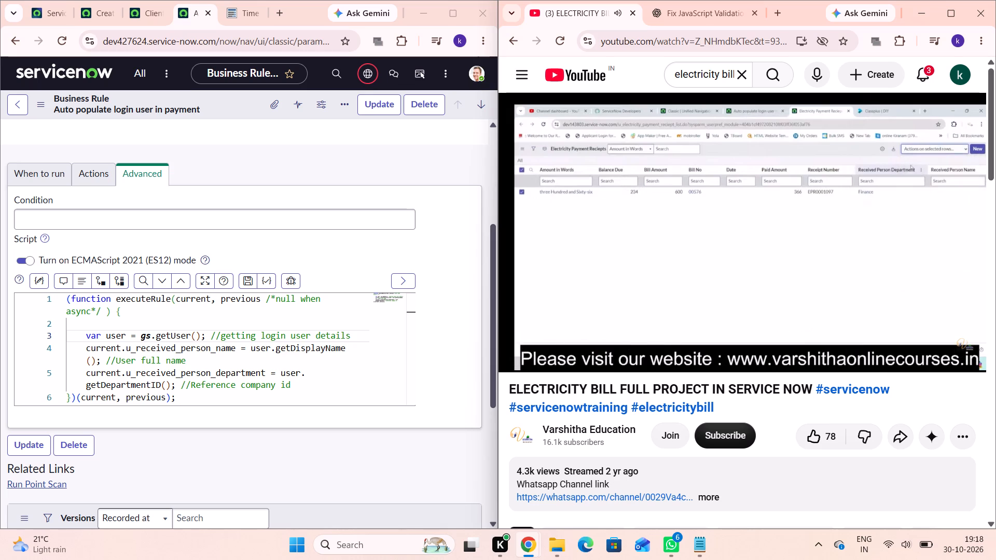
key("Right")
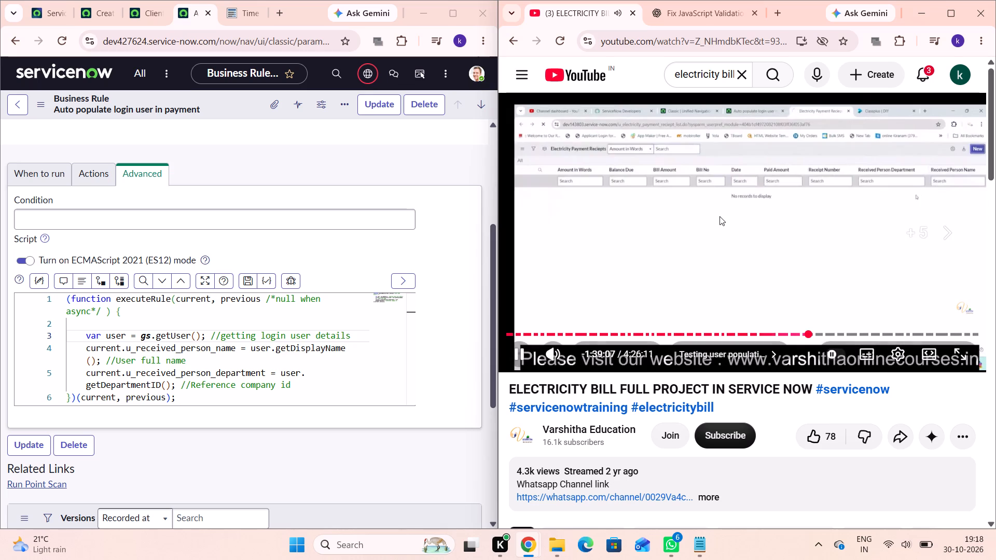
key("Right")
key("Right")
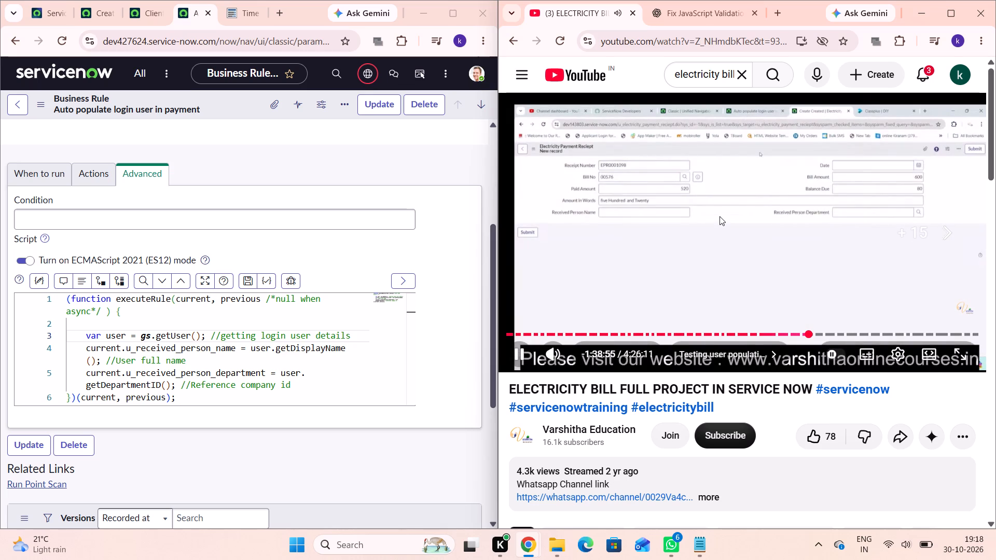
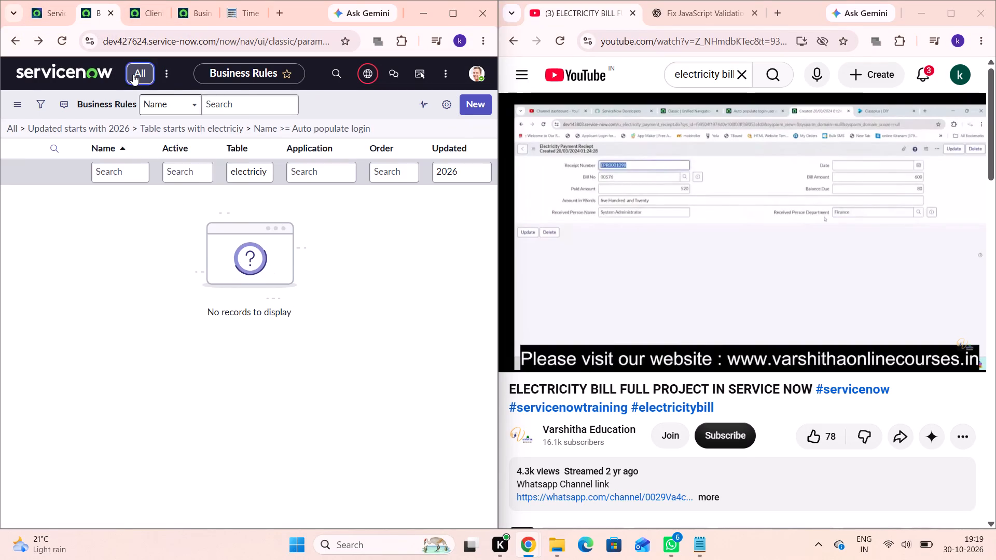
Find the Electricity Payment Receipts list by searching for "electricity payn" and start a new receipt record from it.
type("electricity payn")
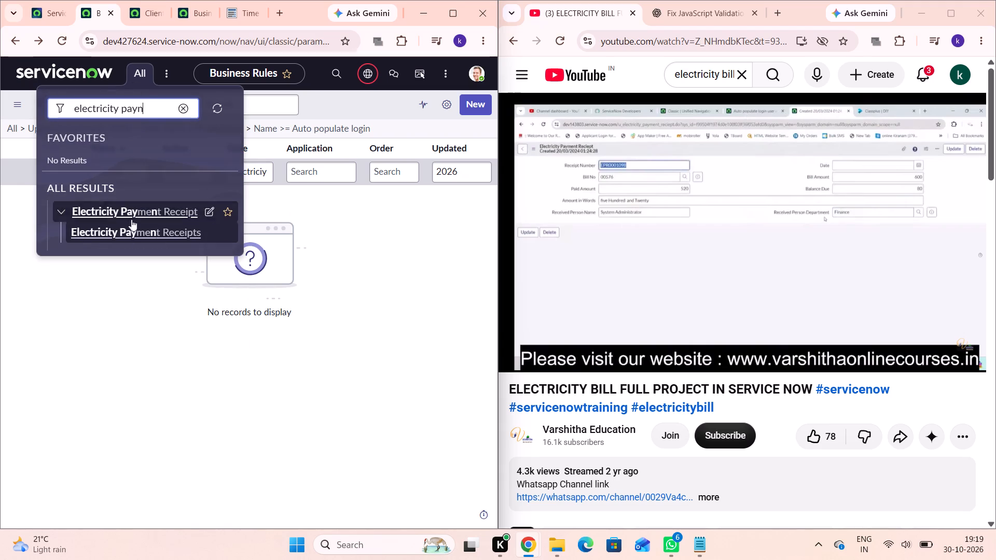
left_click(132, 232)
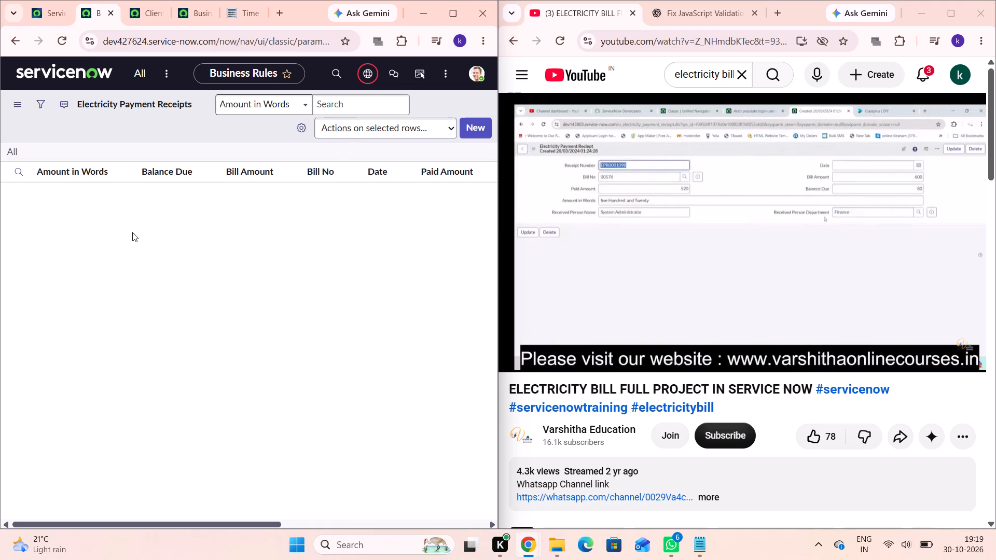
left_click(461, 133)
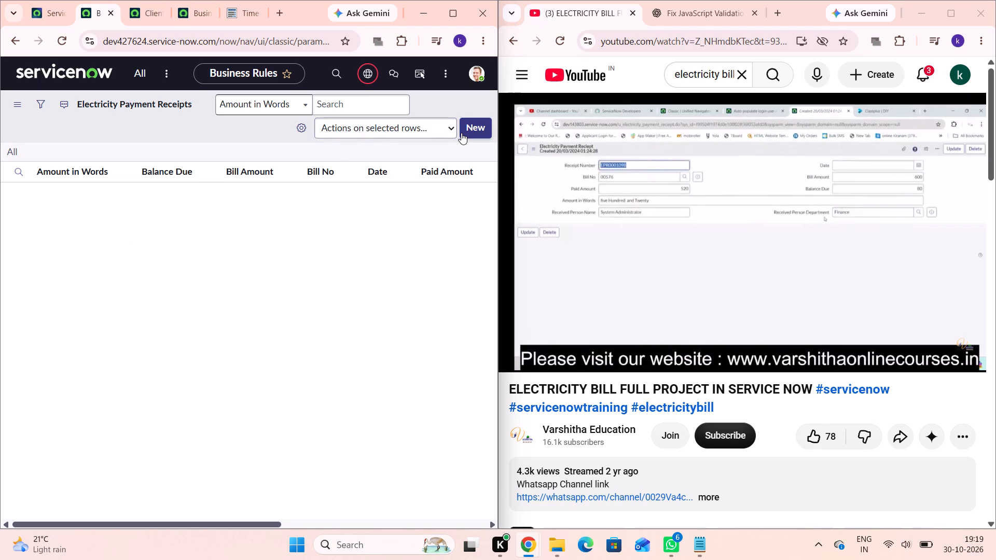
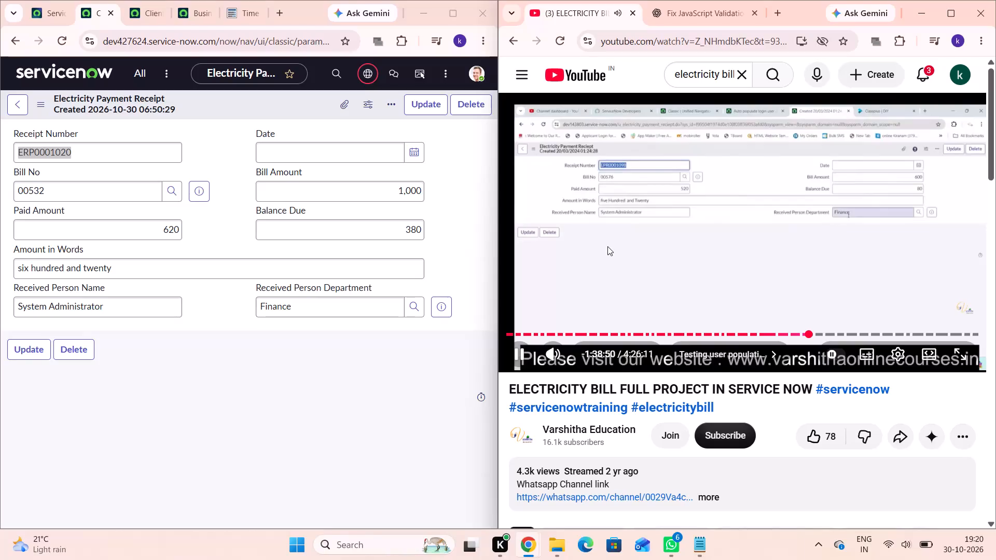
Pause the electricity bill tutorial video at the chapter on testing user population.
key("space")
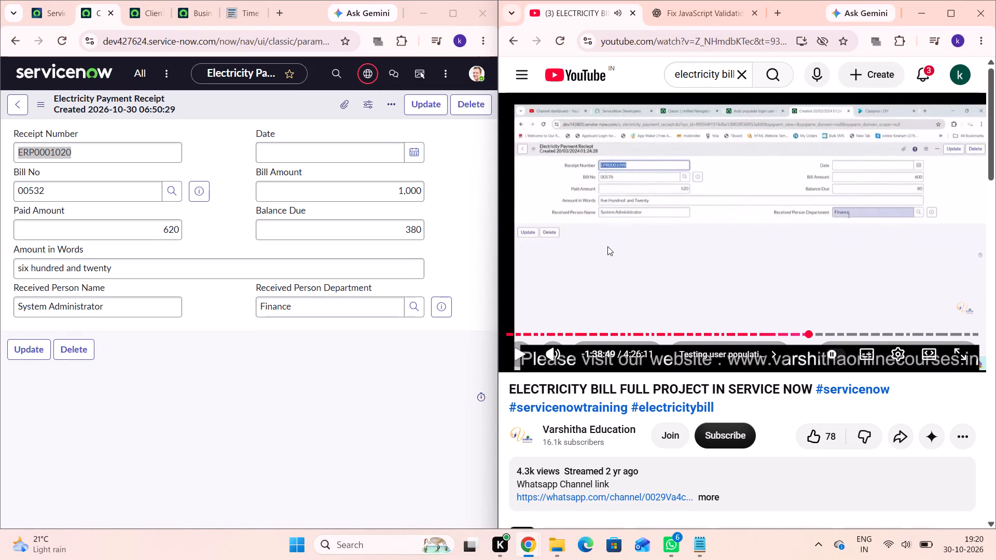